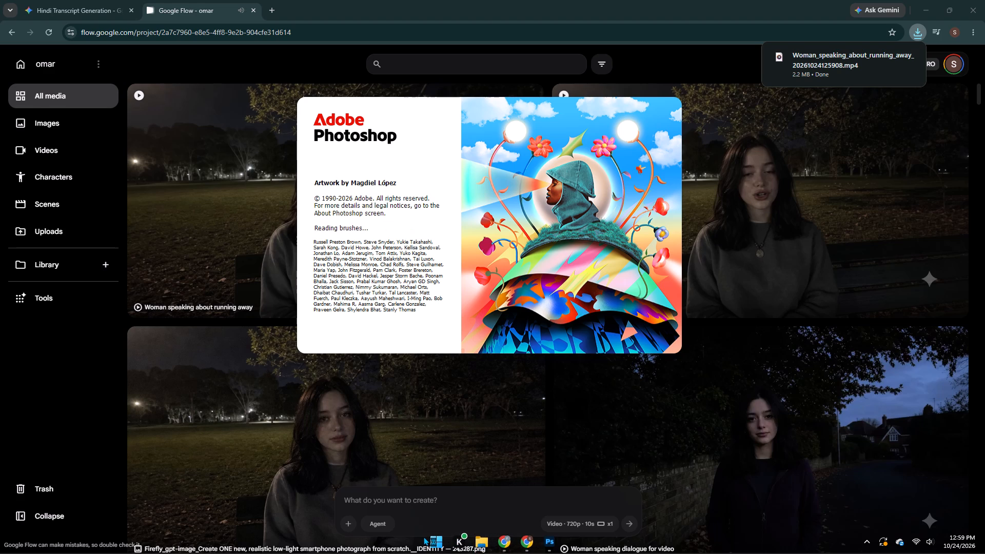
# Launch Premiere Pro again and close Photoshop.
pyautogui.click(429, 541)
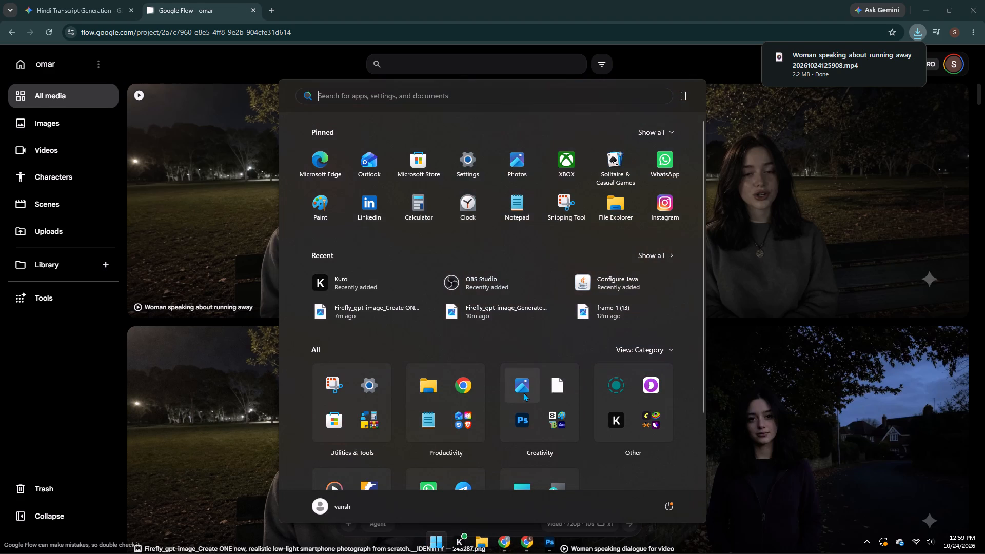
pyautogui.press('p')
pyautogui.write('re')
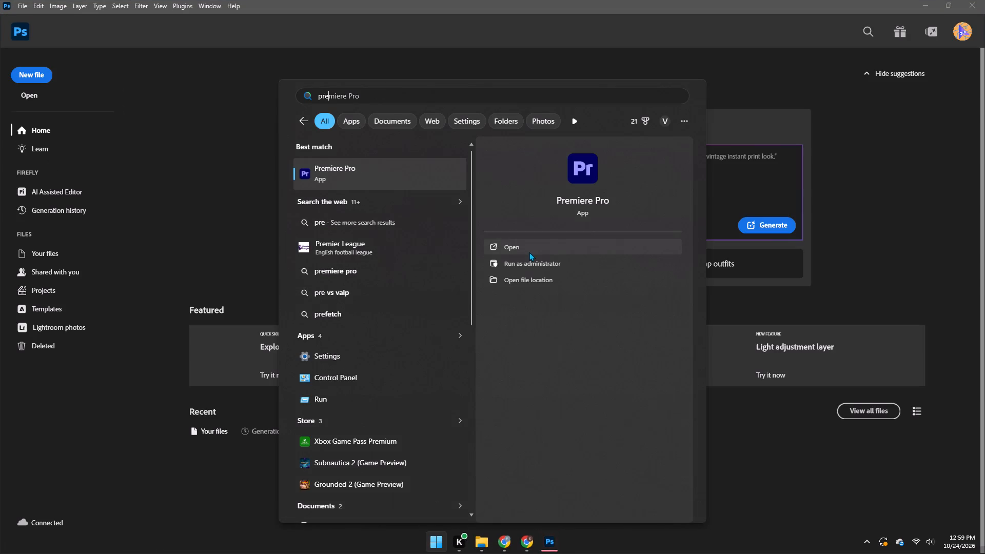
pyautogui.click(529, 252)
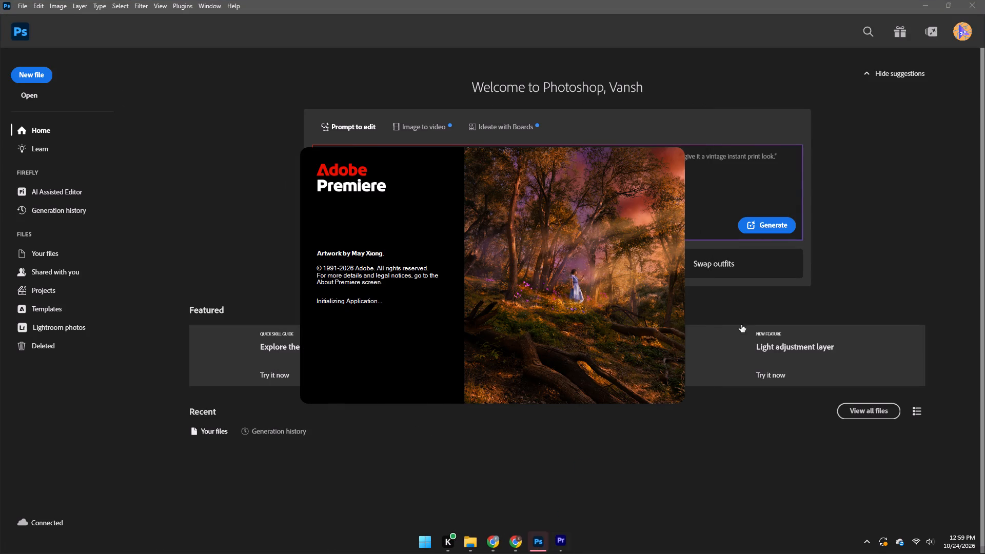
pyautogui.click(980, 0)
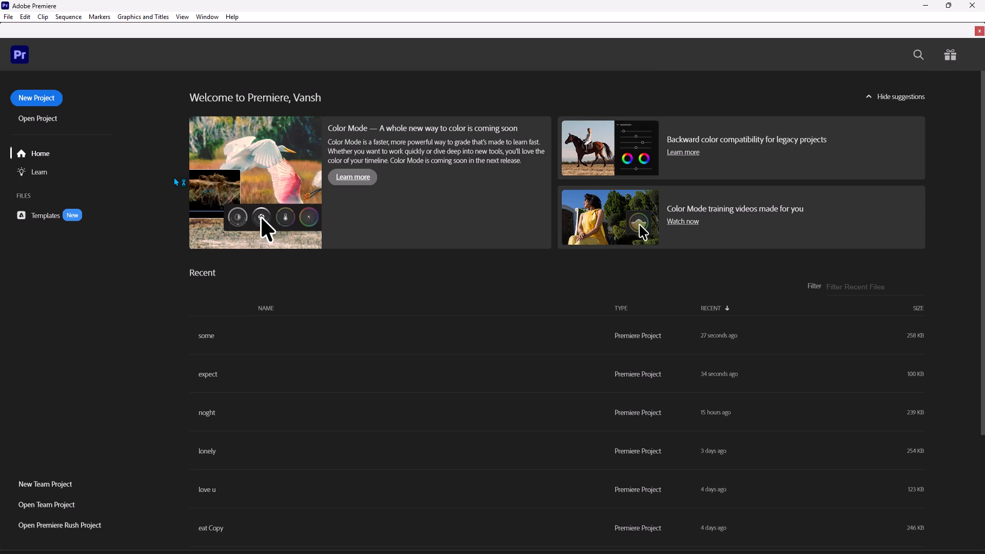
# Create a project named expect1 in D:\sunday1-2 from the Social Media Template Project, enter the editing workspace and dismiss the font warning.
pyautogui.click(41, 103)
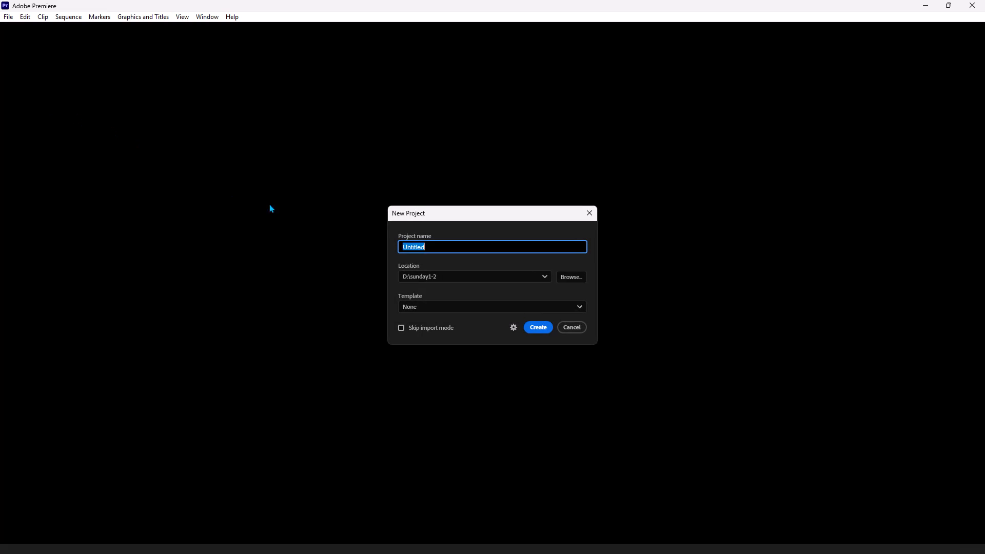
pyautogui.write('expect1')
pyautogui.click(416, 302)
pyautogui.click(418, 348)
pyautogui.click(535, 326)
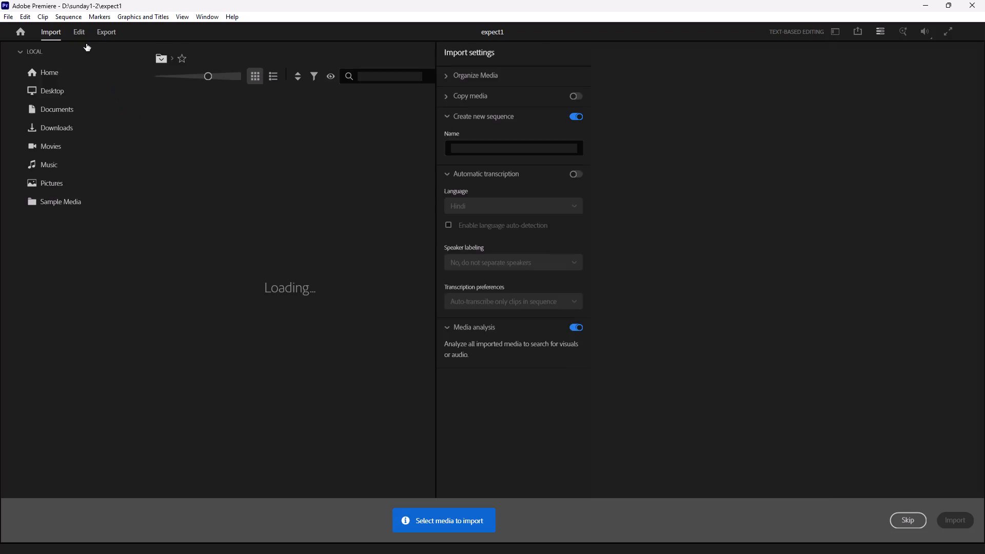
pyautogui.click(82, 37)
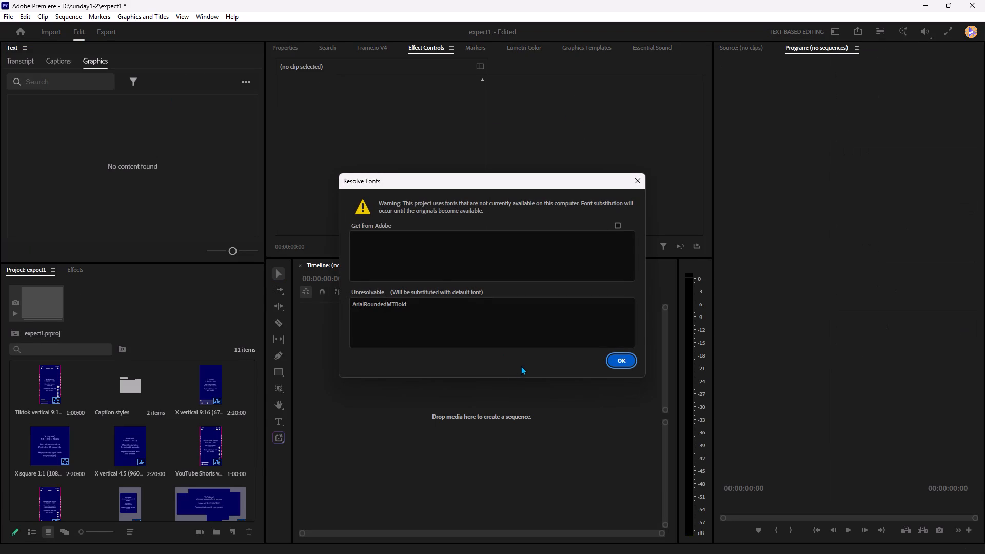
pyautogui.hotkey('ctrl', 'i')
pyautogui.click(633, 181)
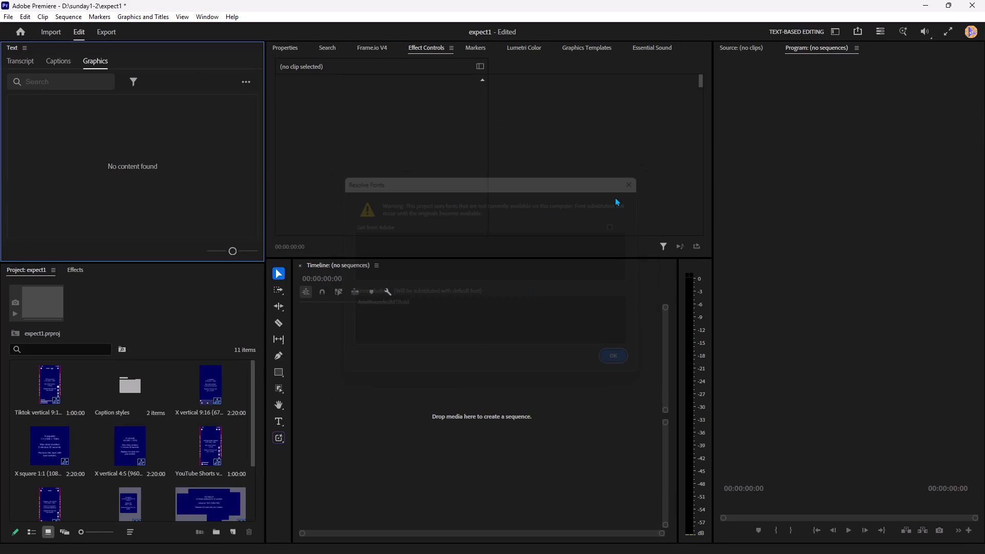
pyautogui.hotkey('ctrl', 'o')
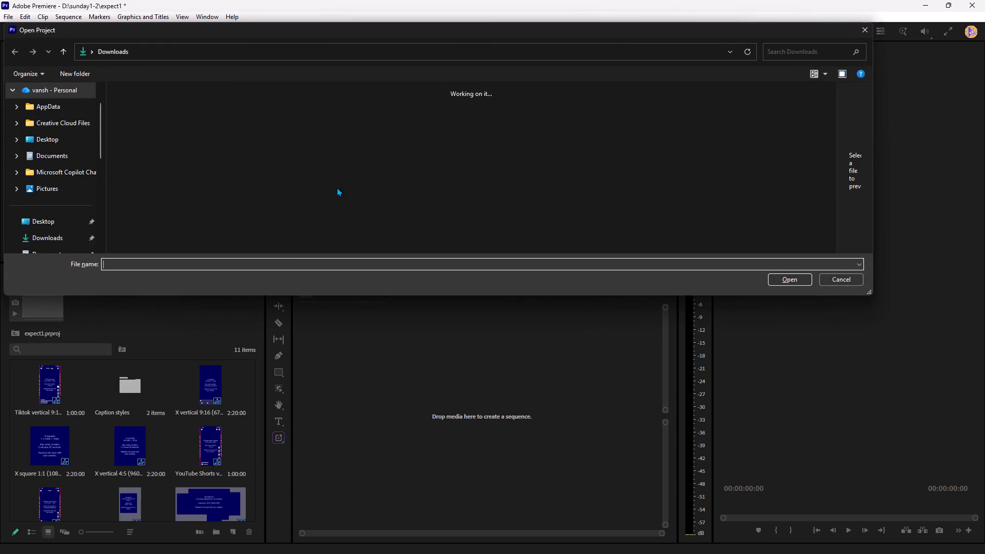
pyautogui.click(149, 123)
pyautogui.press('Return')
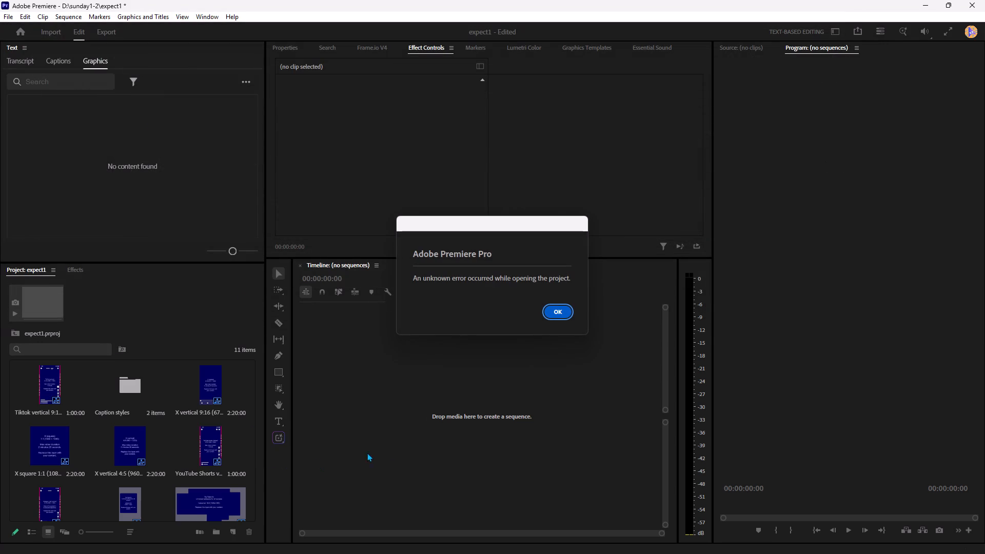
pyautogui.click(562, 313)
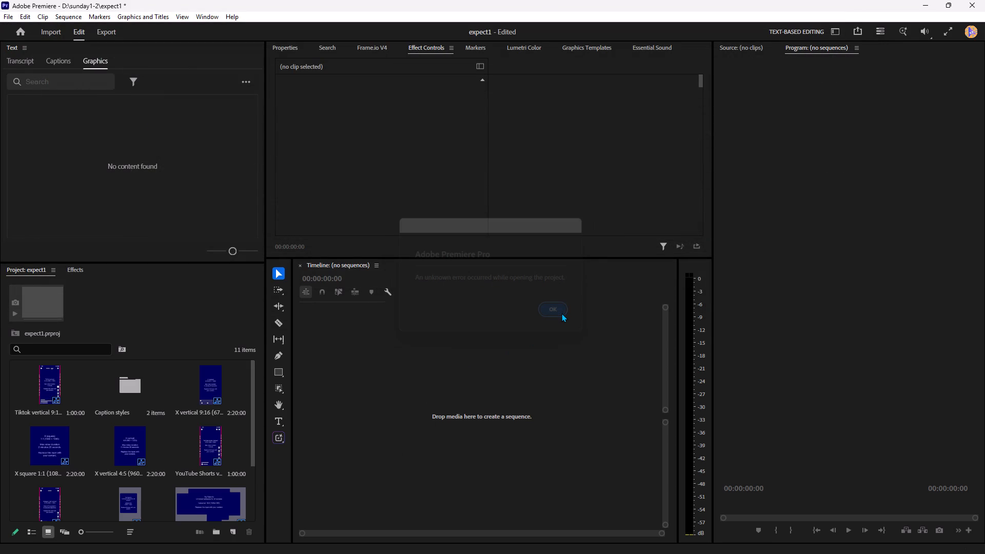
# Import the Woman_speaking_about_running_away video from Downloads and place it on the empty timeline as a new sequence.
pyautogui.hotkey('ctrl', 'i')
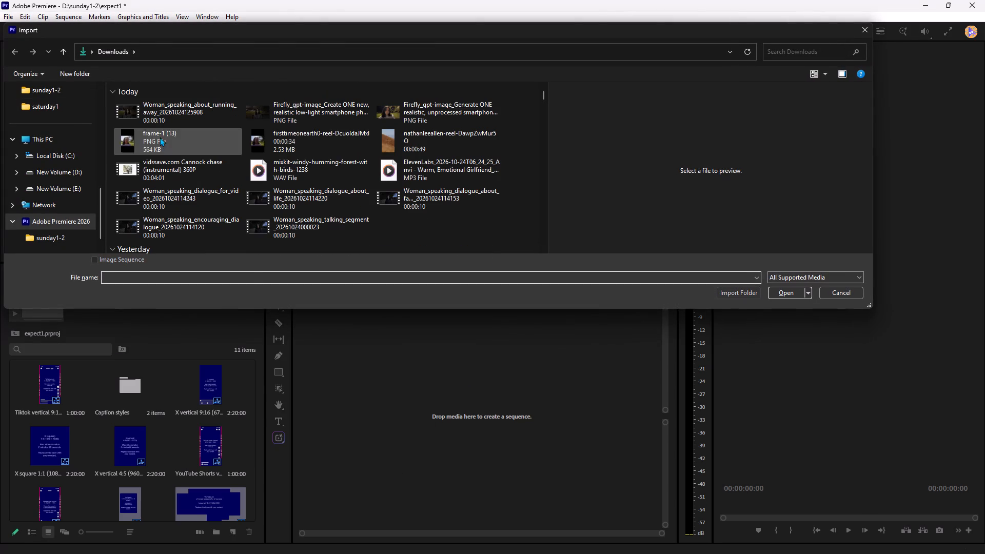
pyautogui.click(168, 115)
pyautogui.press('\\')
pyautogui.press('Return')
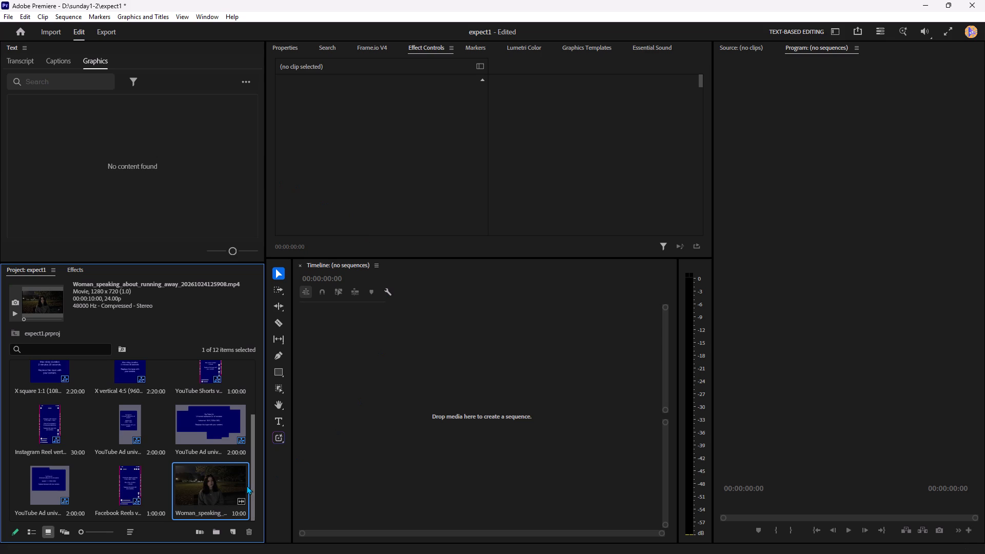
pyautogui.moveTo(212, 489); pyautogui.dragTo(416, 412)
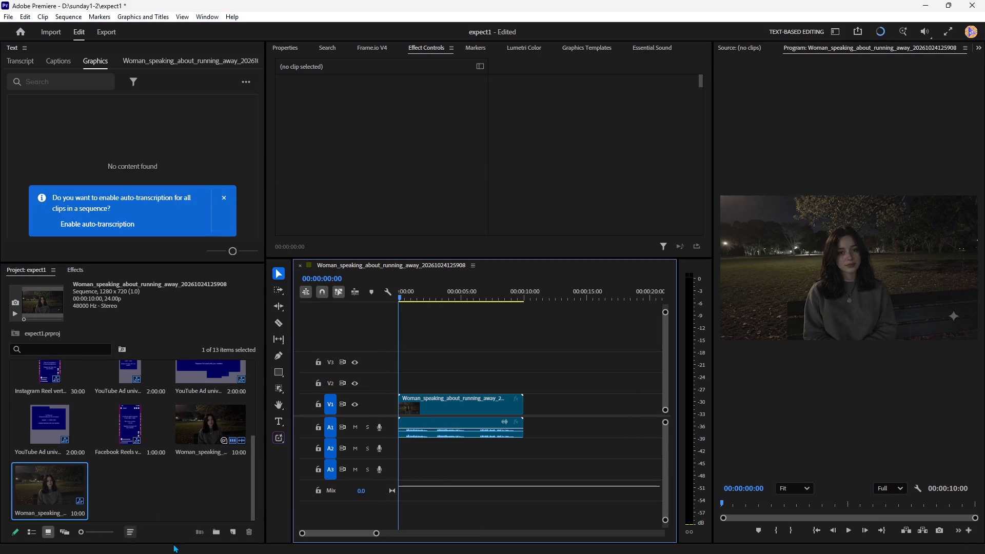
# Create a 1280 x 720 adjustment layer with a 30.00 fps timebase and square pixels.
pyautogui.click(232, 531)
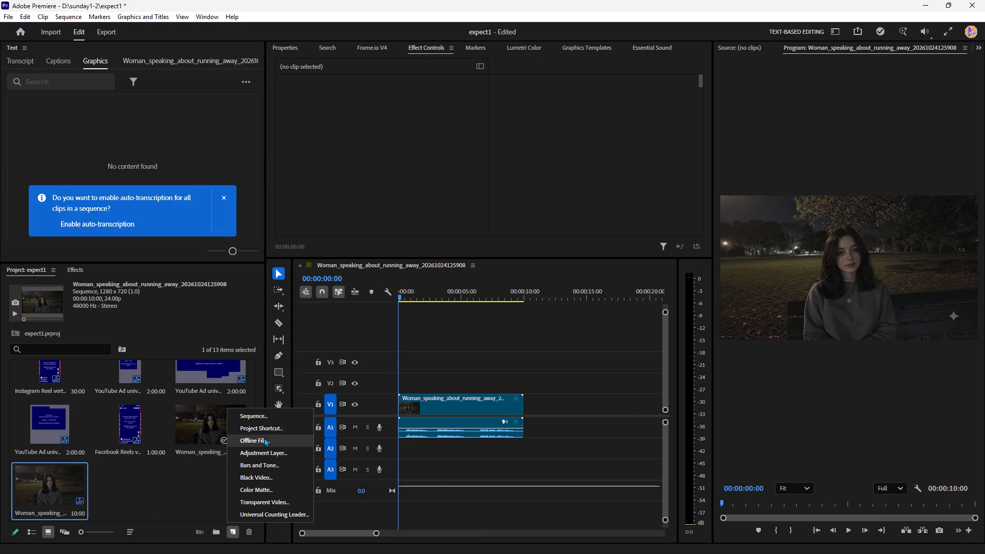
pyautogui.click(268, 453)
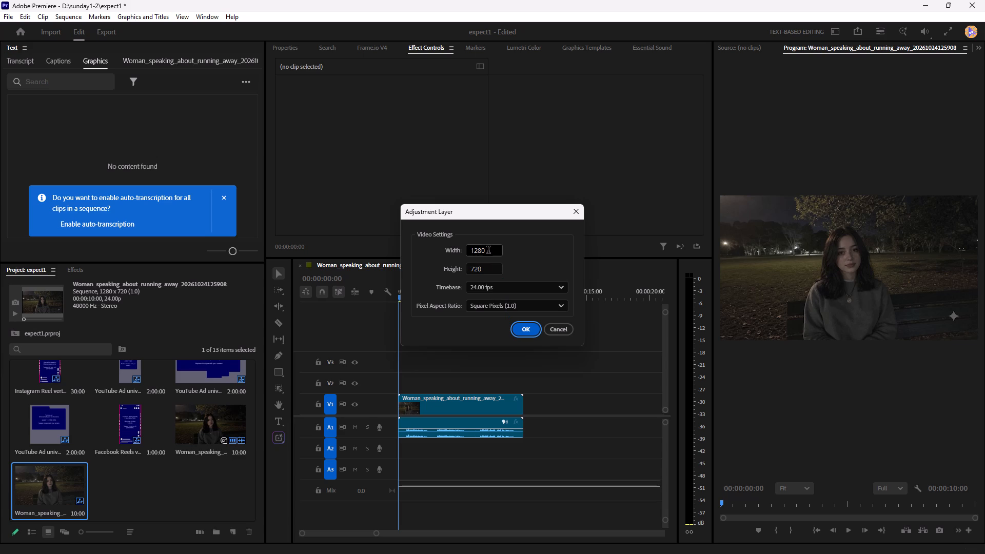
pyautogui.click(509, 291)
pyautogui.click(503, 365)
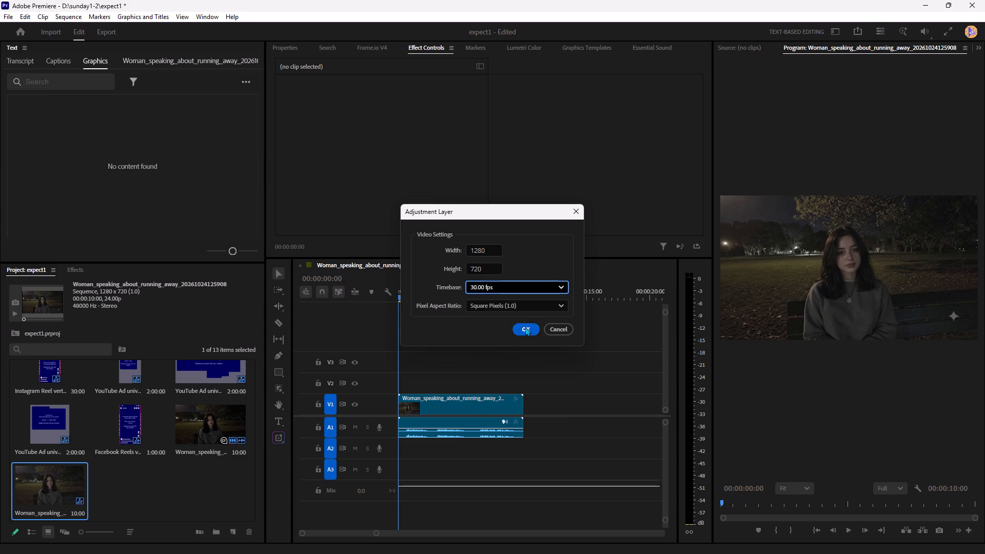
pyautogui.click(526, 328)
# Place the adjustment layer on track V2 at the sequence start and extend it to the end of the woman's 10-second clip.
pyautogui.moveTo(116, 491); pyautogui.dragTo(143, 481)
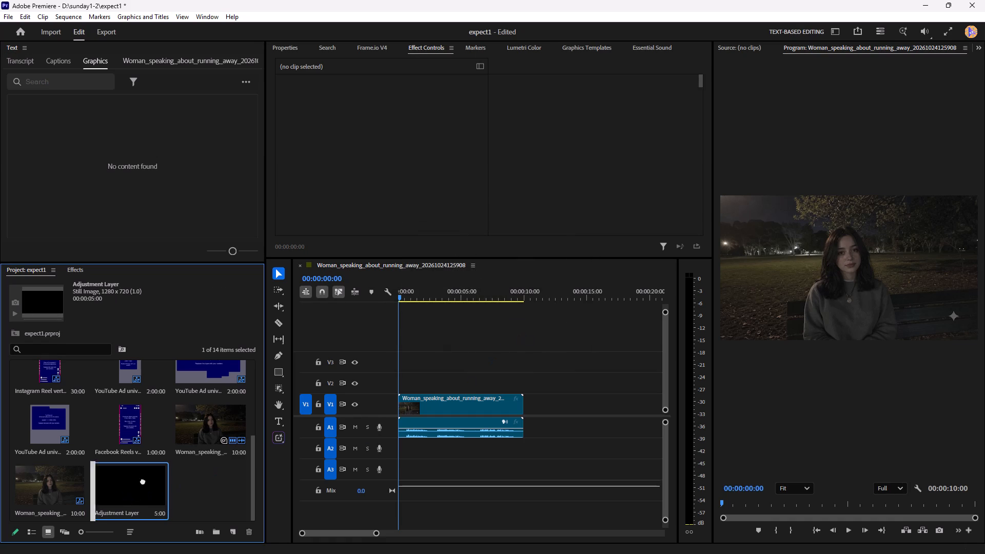
pyautogui.moveTo(143, 481); pyautogui.dragTo(401, 386)
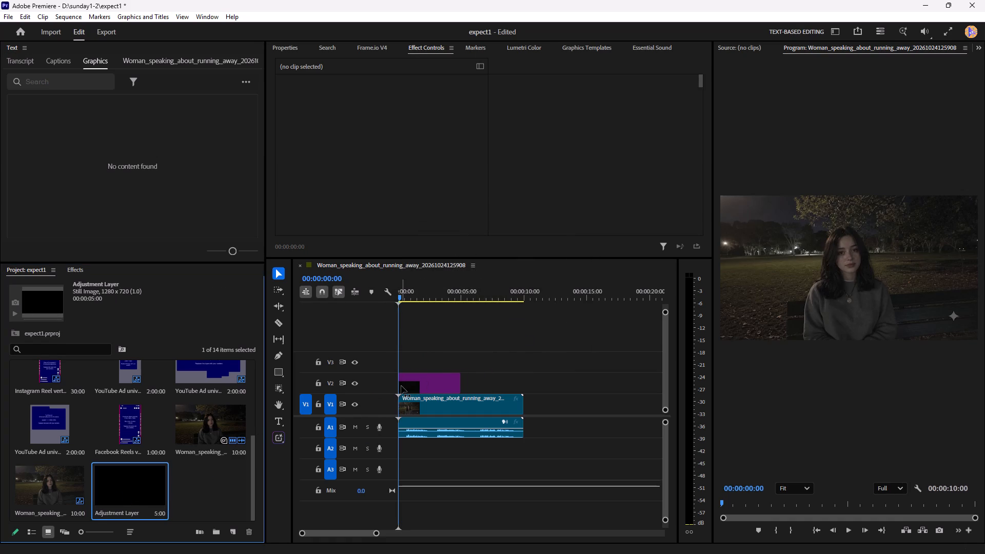
pyautogui.moveTo(459, 385); pyautogui.dragTo(521, 390)
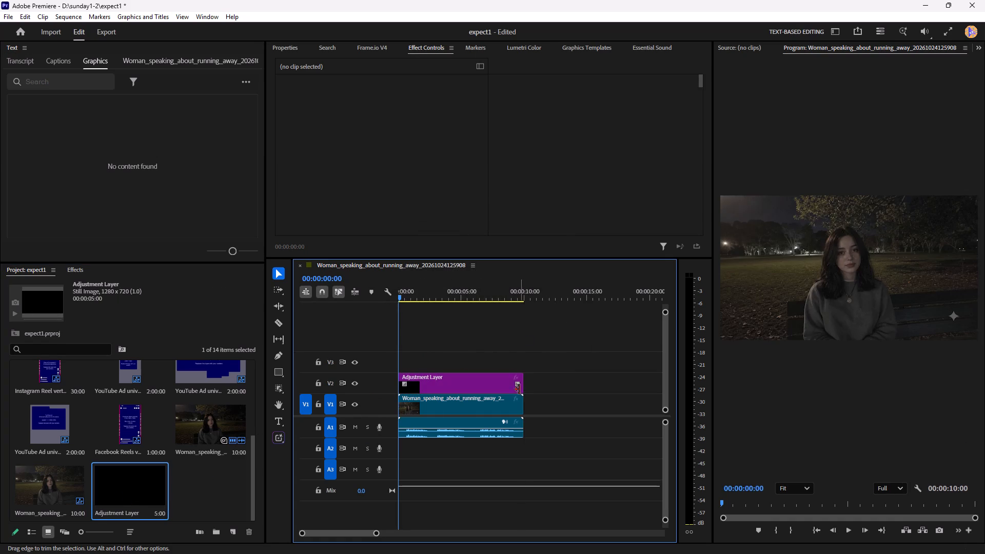
# Apply the Lumetri Color Preset, motion and Noise Preset presets to the adjustment layer on V2 and briefly preview the sequence.
pyautogui.click(74, 273)
pyautogui.click(43, 302)
pyautogui.moveTo(38, 302); pyautogui.dragTo(211, 312)
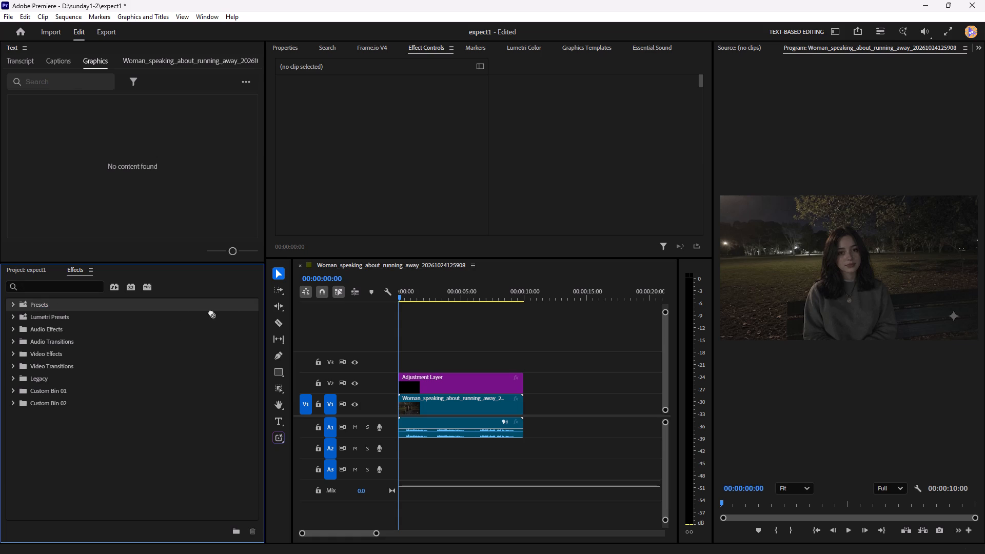
pyautogui.moveTo(211, 312); pyautogui.dragTo(448, 387)
pyautogui.click(3, 304)
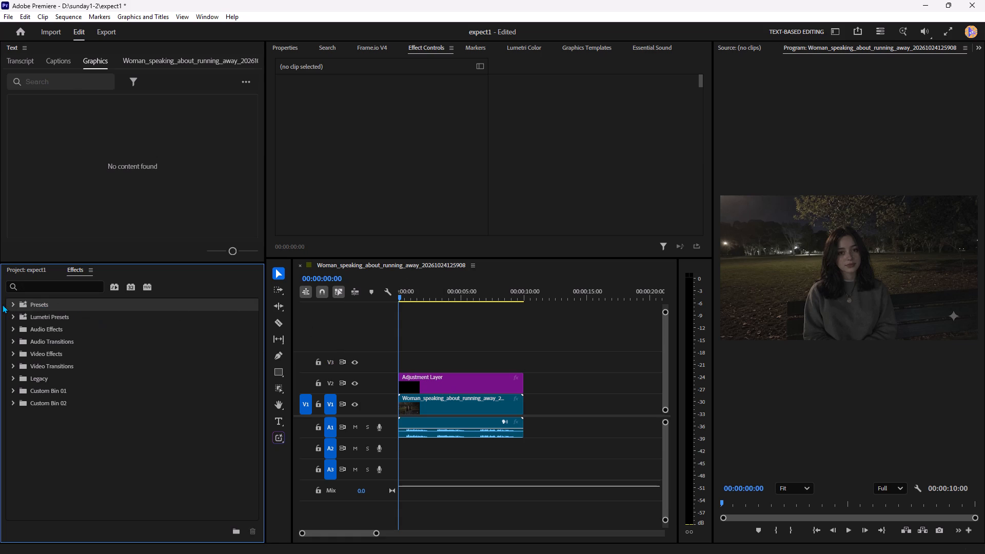
pyautogui.click(11, 304)
pyautogui.click(41, 318)
pyautogui.moveTo(42, 314); pyautogui.dragTo(284, 359)
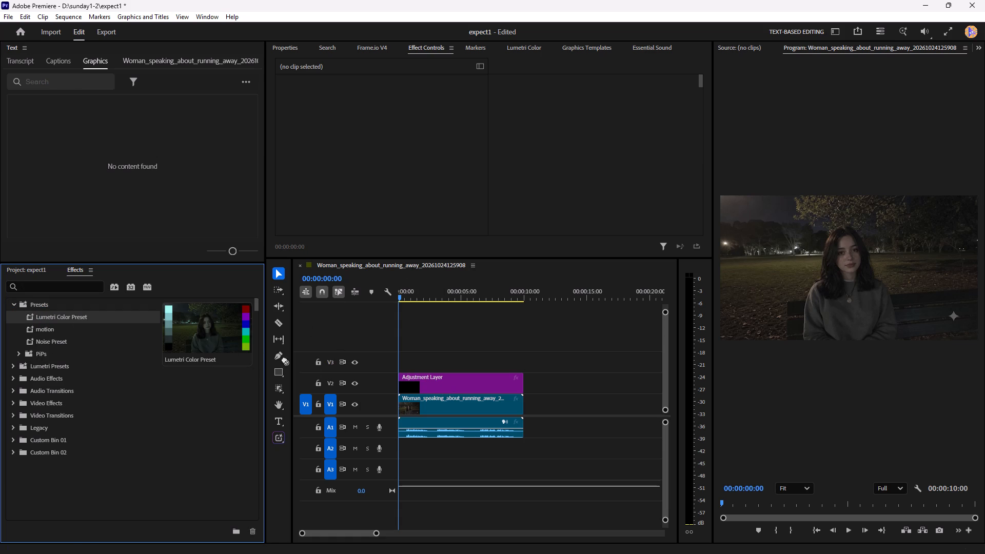
pyautogui.moveTo(284, 359); pyautogui.dragTo(418, 382)
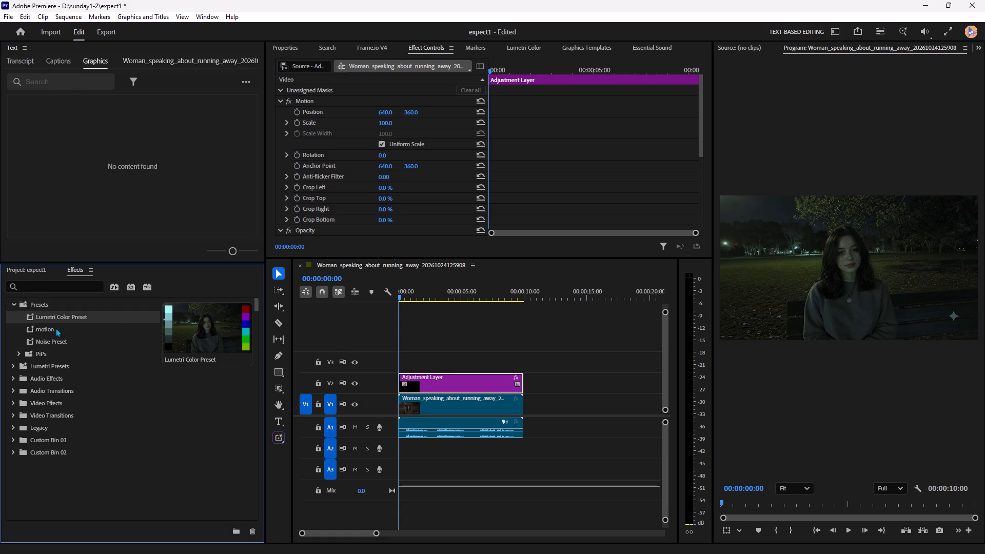
pyautogui.moveTo(48, 328); pyautogui.dragTo(426, 377)
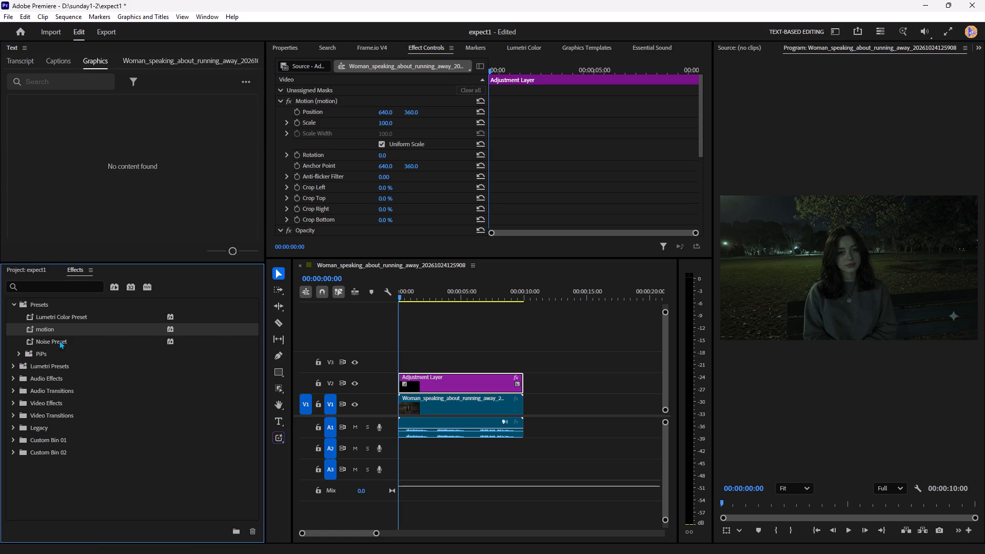
pyautogui.moveTo(51, 342); pyautogui.dragTo(471, 383)
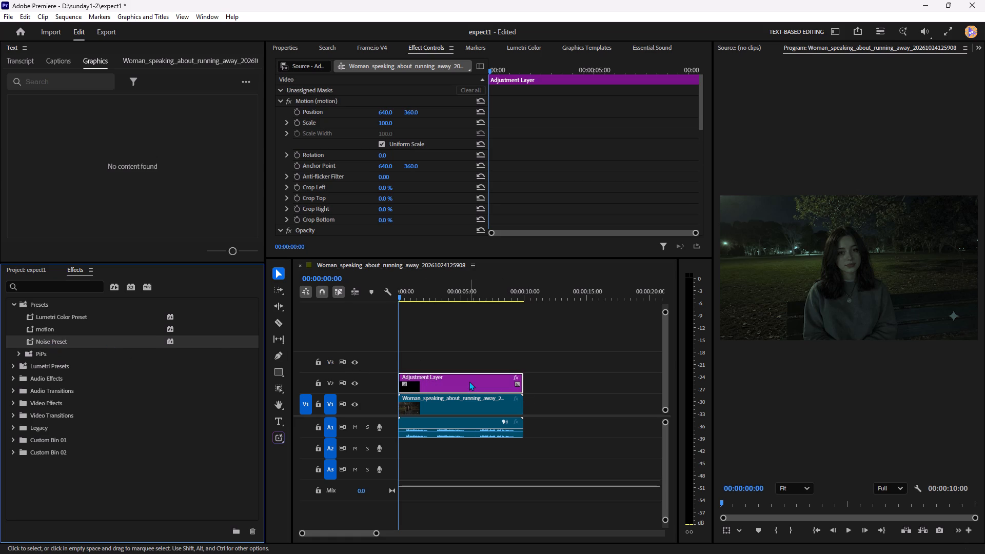
pyautogui.press('space')
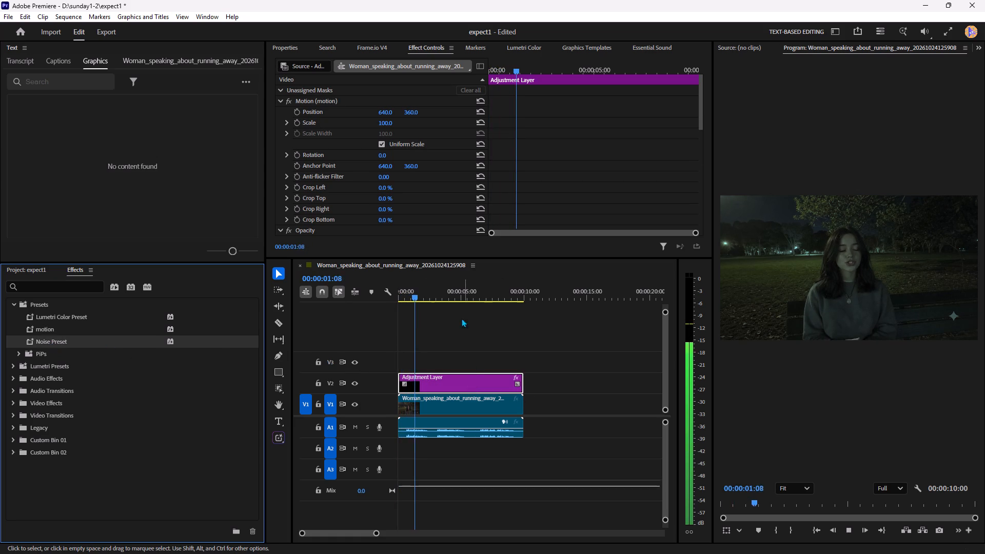
pyautogui.press('space')
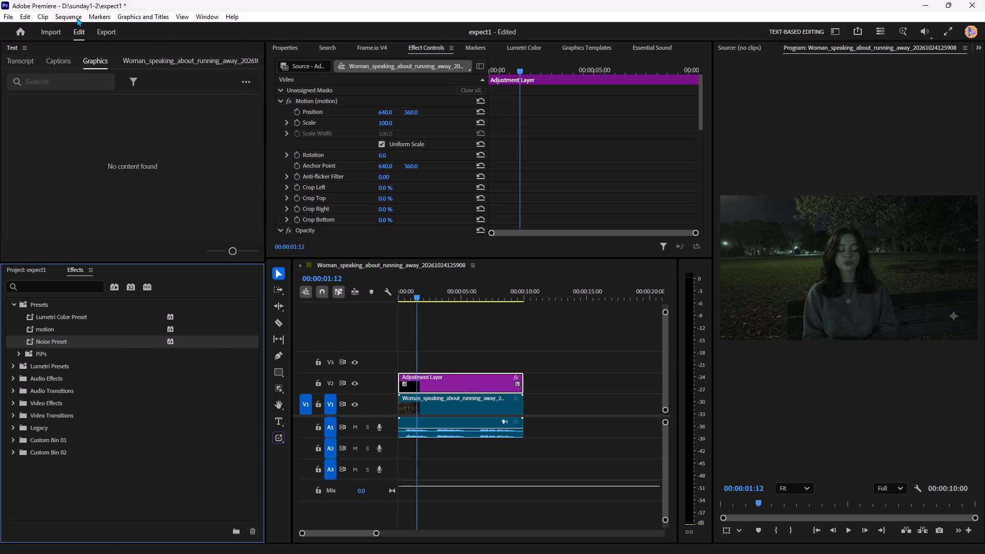
# Change the sequence frame size to 1080 horizontal by 1920 vertical and accept deleting its previews.
pyautogui.click(75, 17)
pyautogui.click(83, 31)
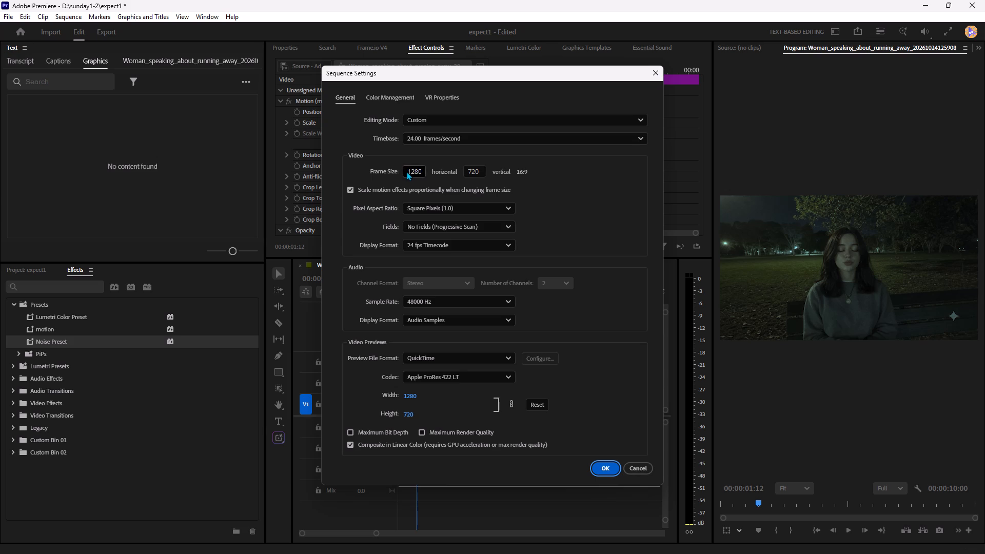
pyautogui.tripleClick(415, 170)
pyautogui.write('1080')
pyautogui.doubleClick(474, 173)
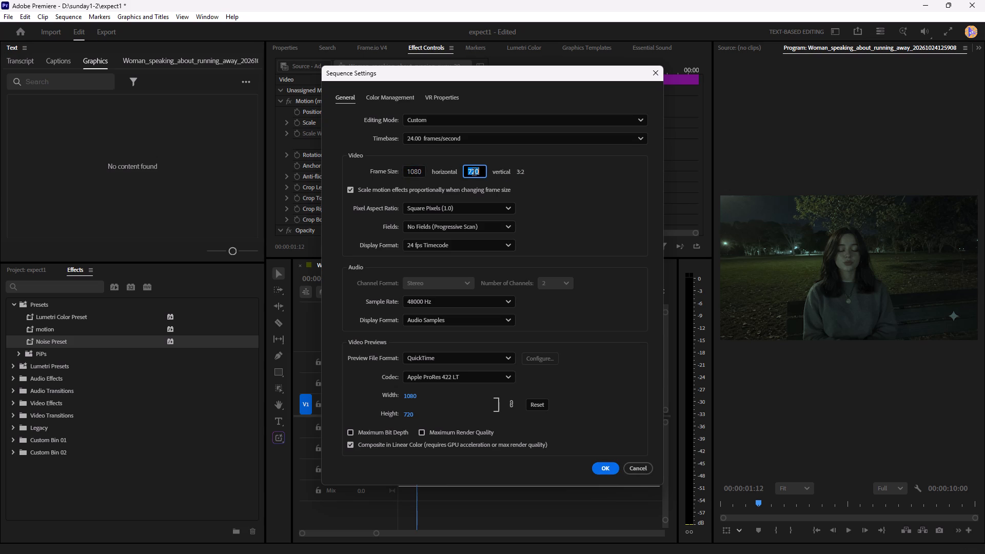
pyautogui.write('1920')
pyautogui.click(525, 188)
pyautogui.click(602, 469)
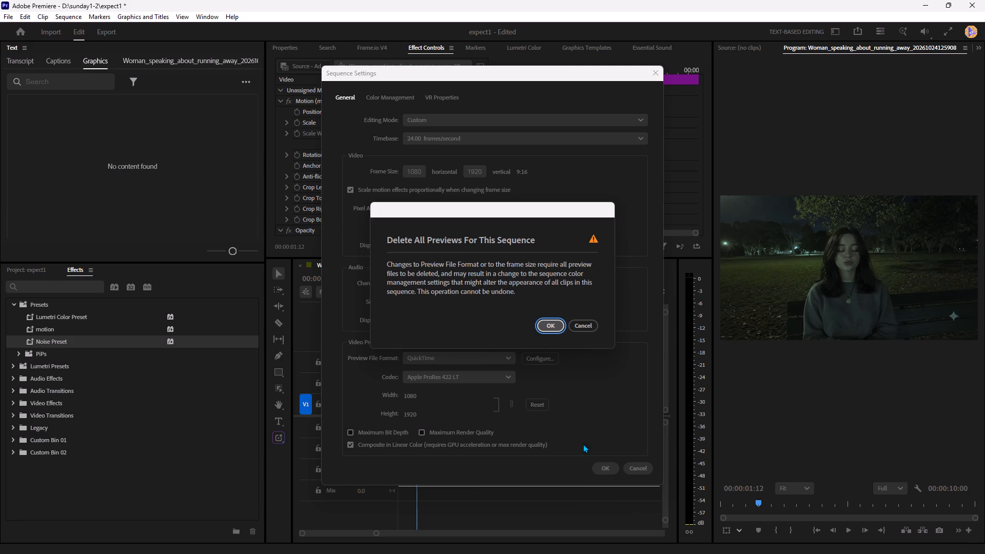
pyautogui.click(545, 327)
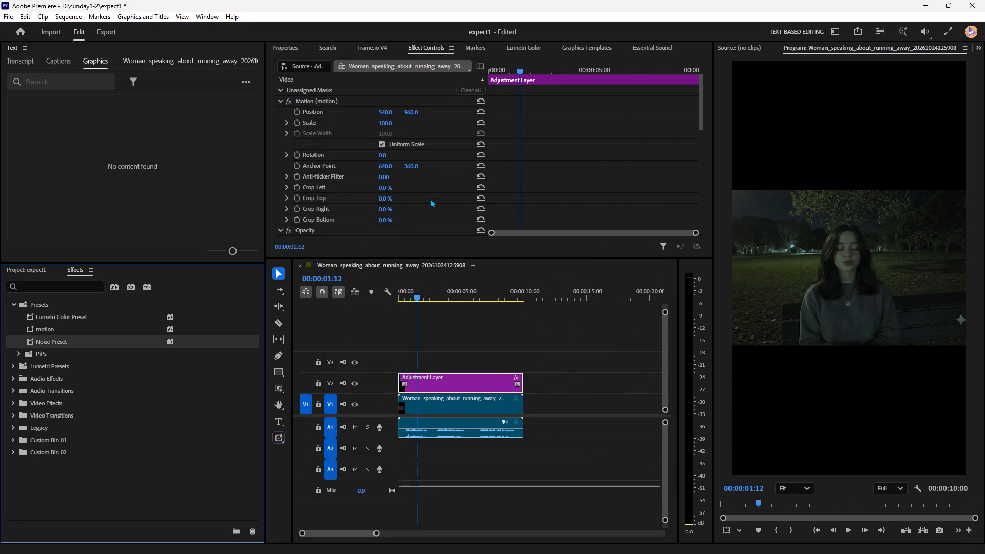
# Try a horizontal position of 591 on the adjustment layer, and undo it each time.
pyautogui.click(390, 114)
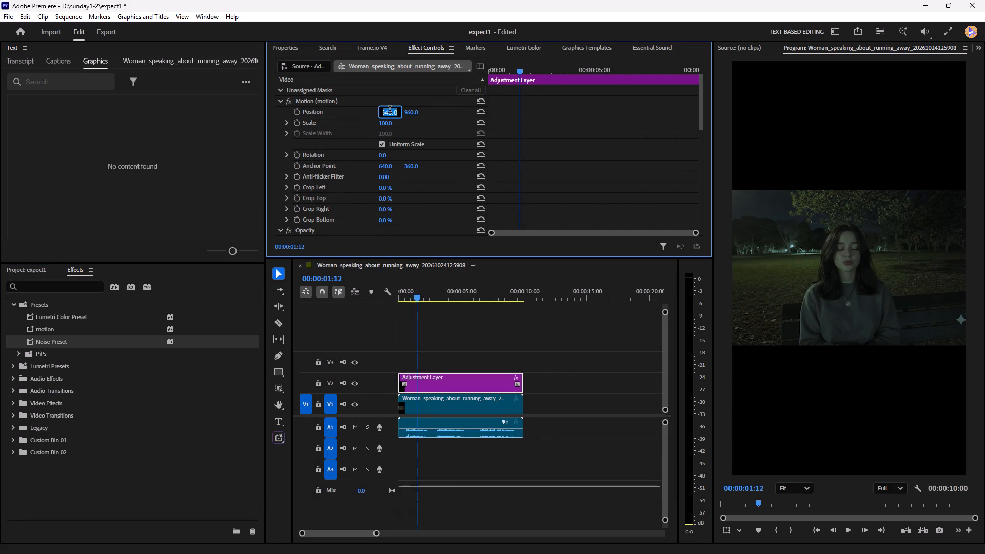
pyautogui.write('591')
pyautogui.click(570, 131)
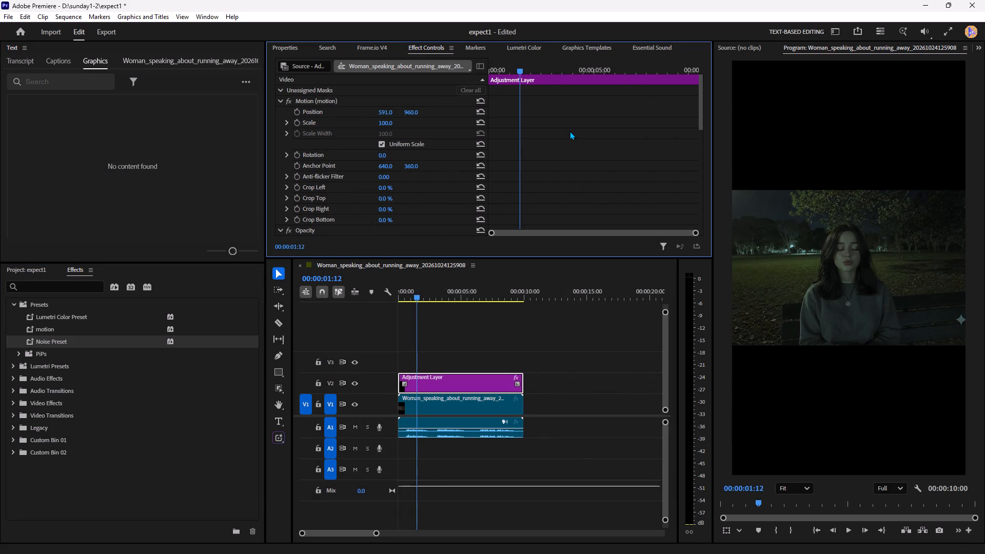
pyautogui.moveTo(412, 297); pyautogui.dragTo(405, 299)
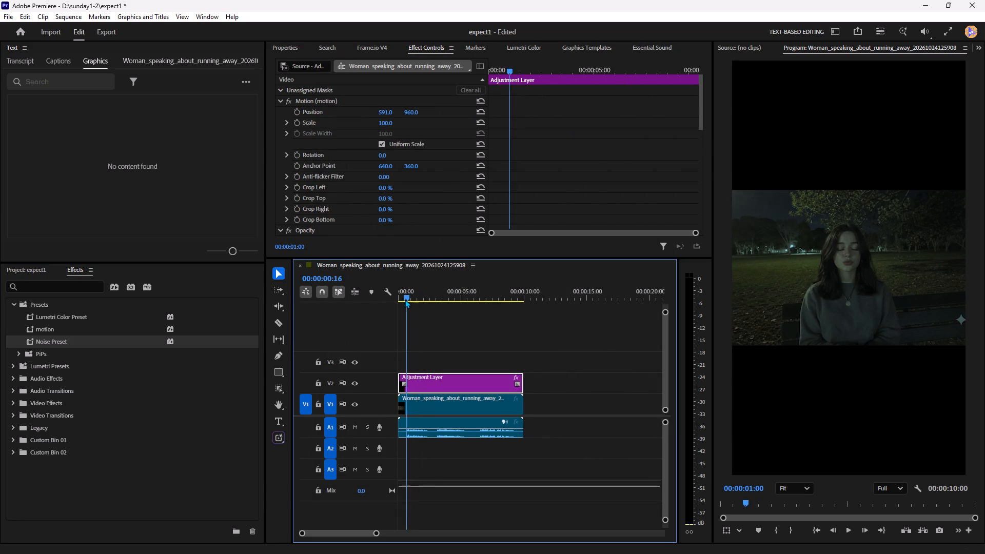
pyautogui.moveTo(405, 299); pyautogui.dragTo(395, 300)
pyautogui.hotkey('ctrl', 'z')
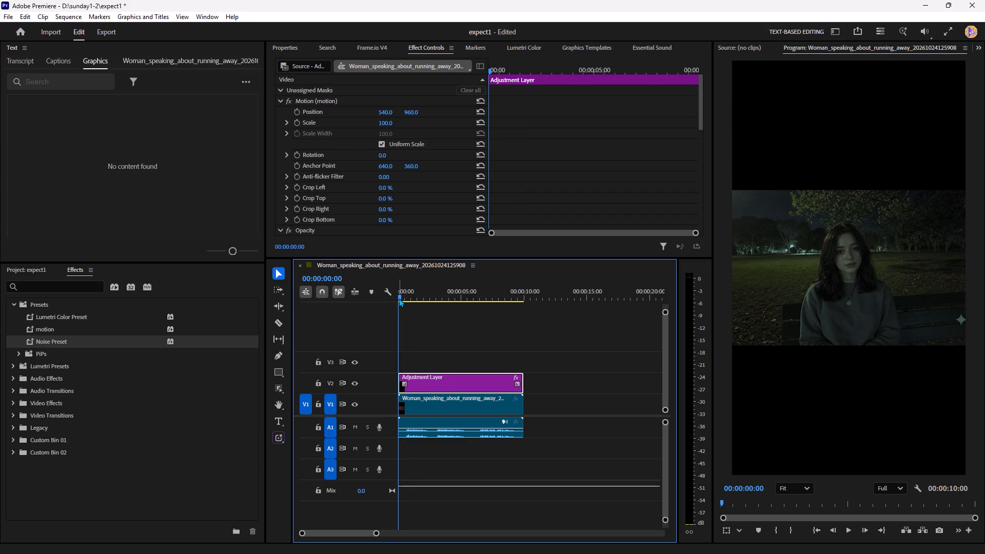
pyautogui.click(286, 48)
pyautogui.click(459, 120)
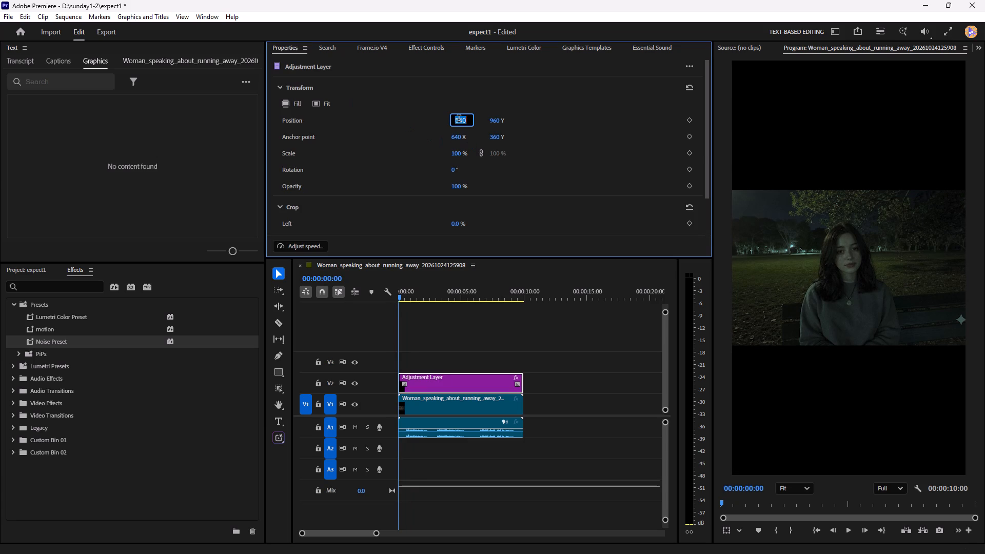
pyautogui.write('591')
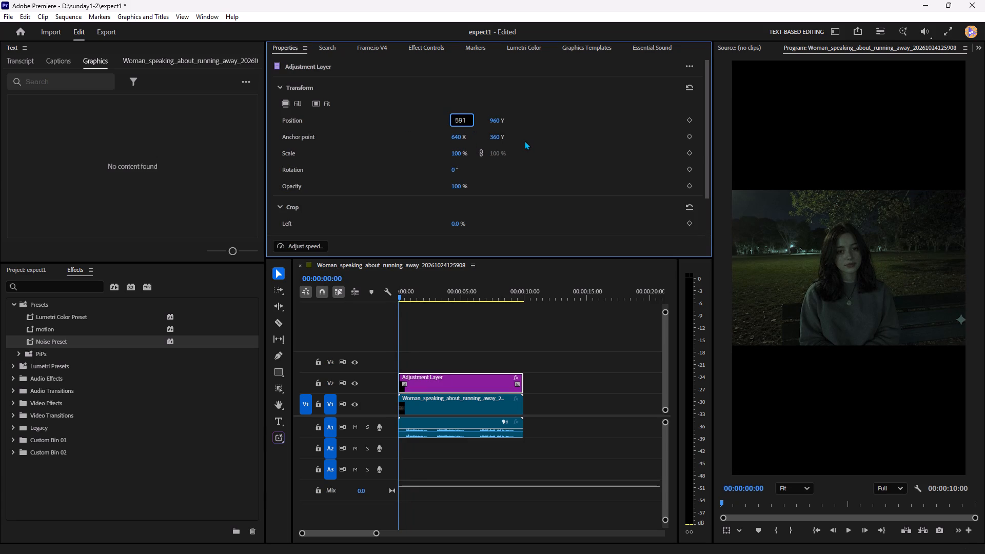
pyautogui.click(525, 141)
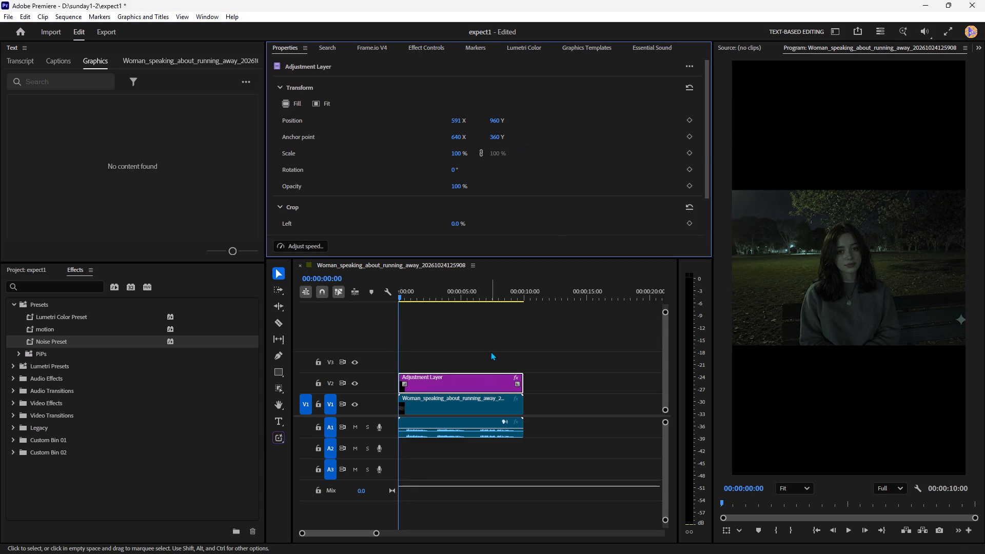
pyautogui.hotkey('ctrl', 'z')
# Set the horizontal position of the woman's clip on V1 to 591 and play the sequence back.
pyautogui.click(431, 405)
pyautogui.click(457, 124)
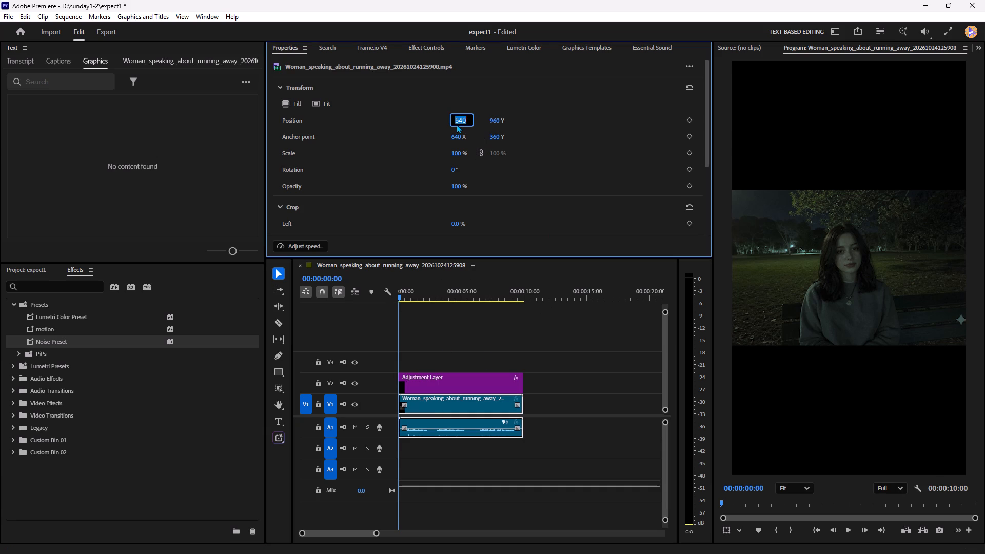
pyautogui.write('591')
pyautogui.click(619, 136)
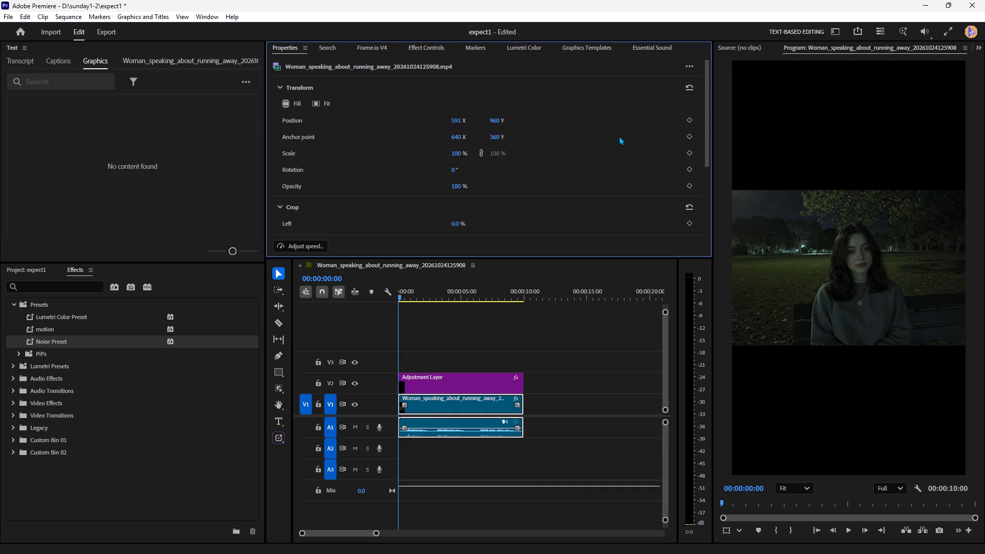
pyautogui.press('space')
pyautogui.click(450, 323)
pyautogui.press('space')
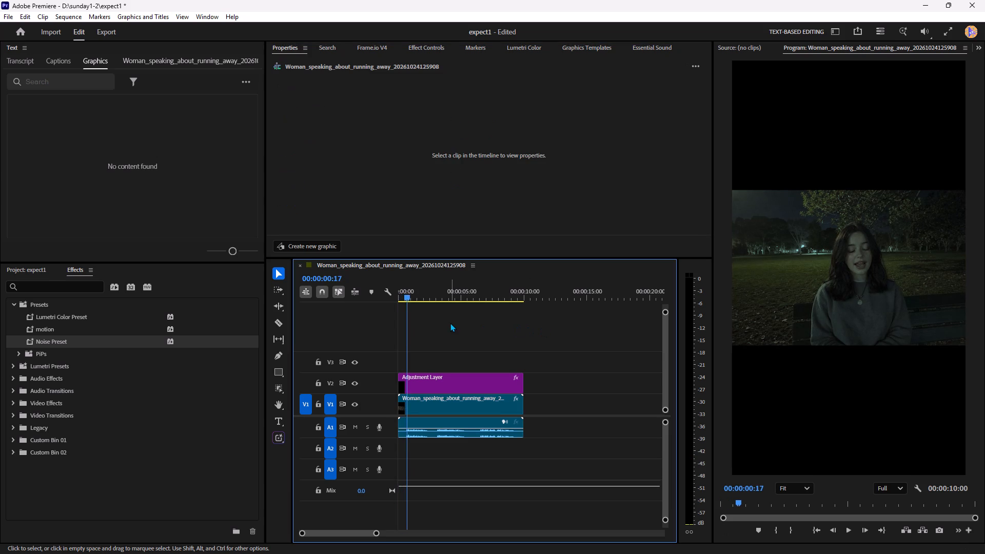
pyautogui.press('space')
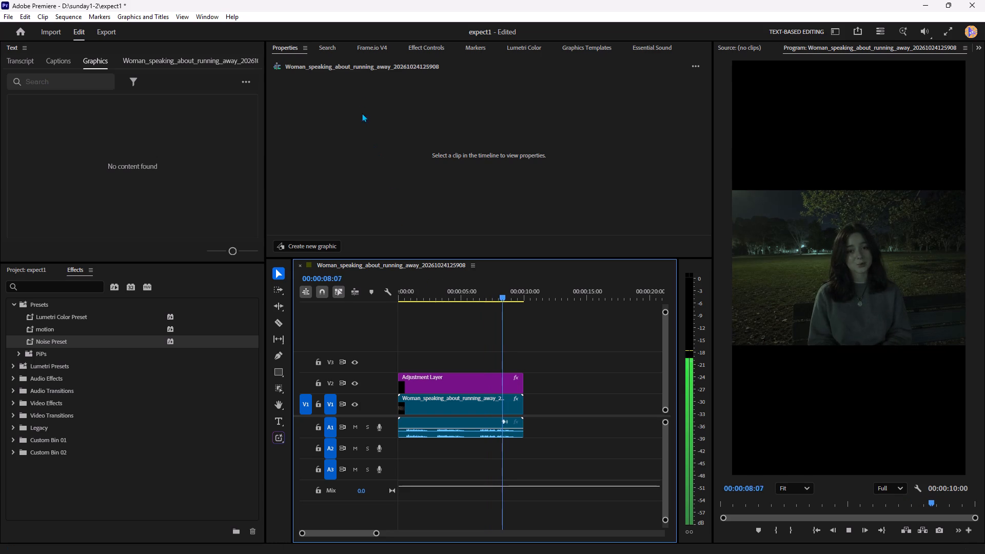
# Adjust the adjustment layer's Lumetri colour at about 00:00:04:23 to Temperature -100, Tint about 22 and Saturation about 110.
pyautogui.click(521, 48)
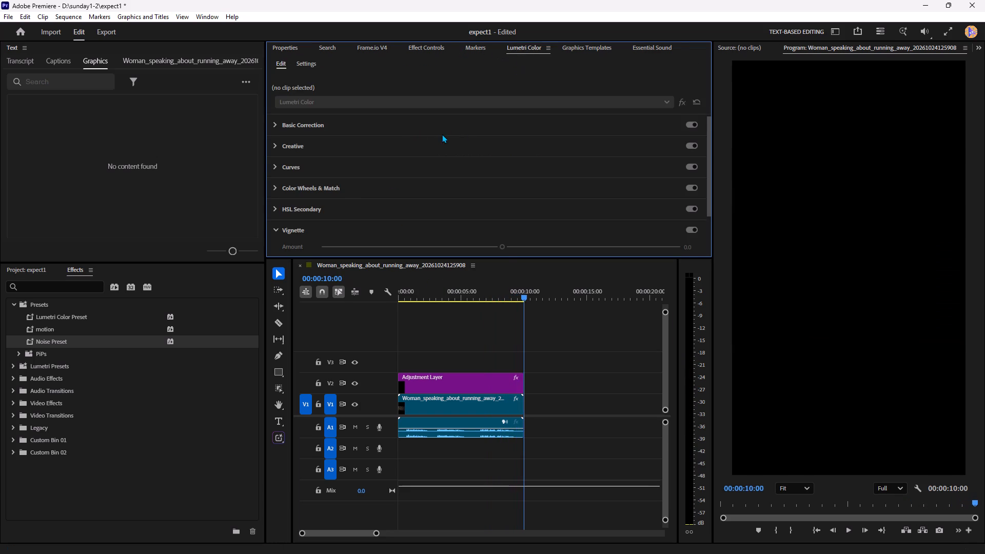
pyautogui.click(363, 123)
pyautogui.click(480, 391)
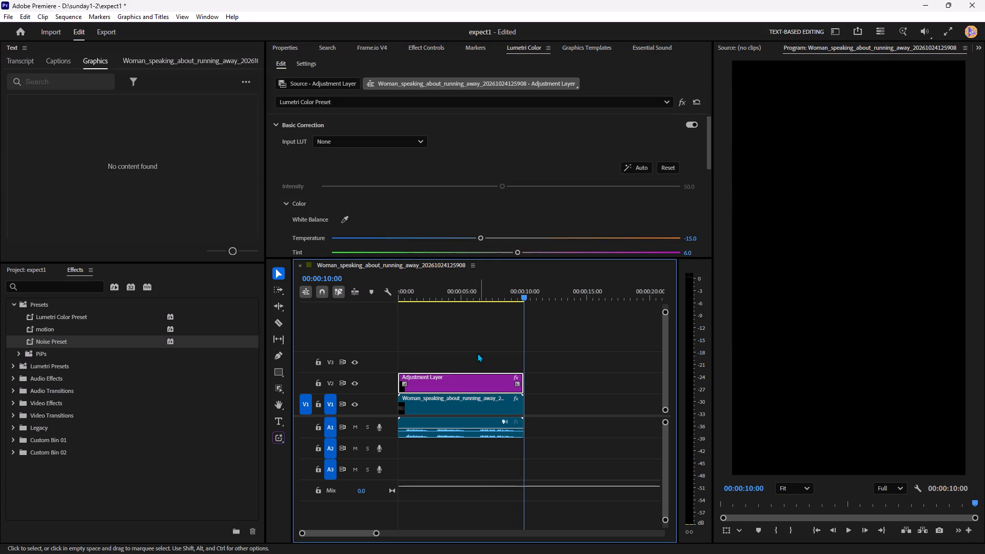
pyautogui.click(460, 296)
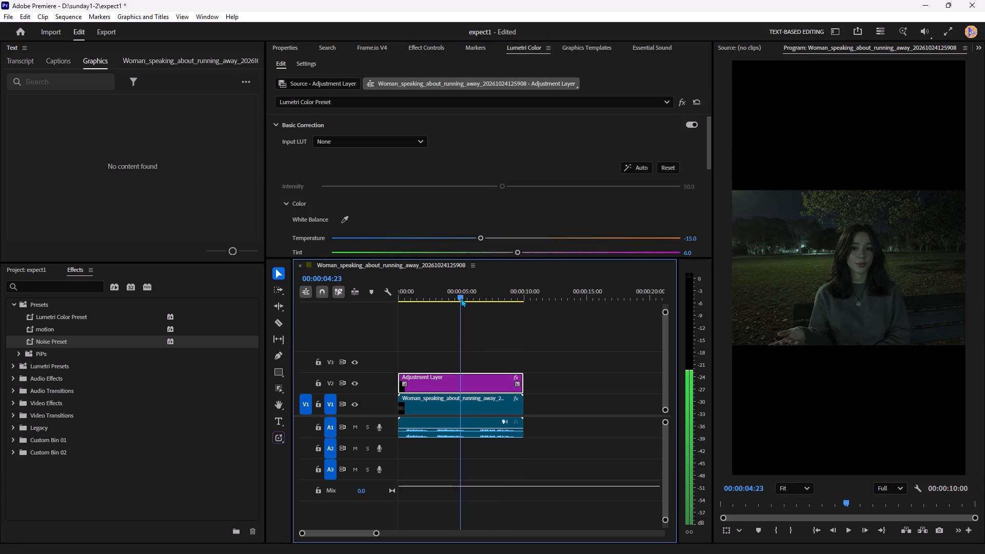
pyautogui.scroll(-4, 486, 193)
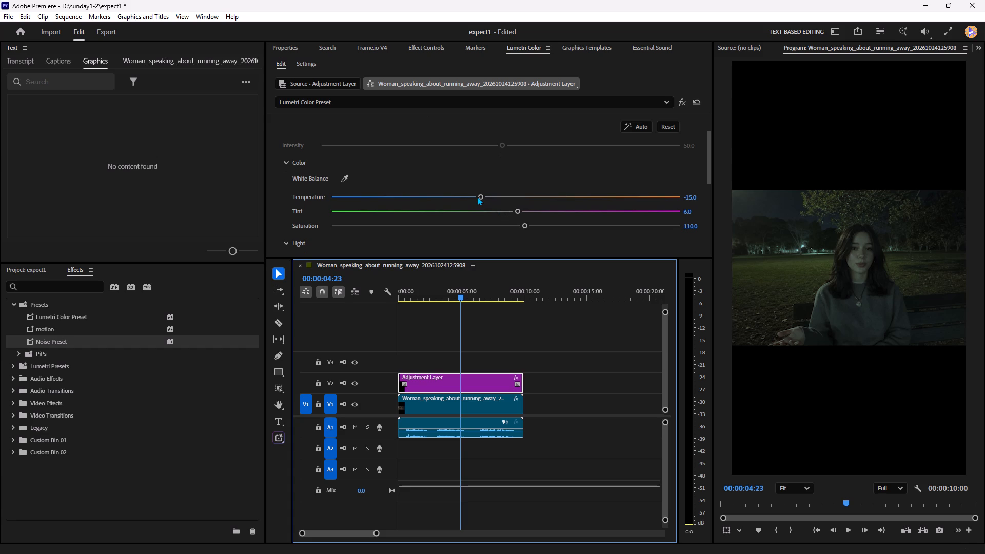
pyautogui.moveTo(478, 196); pyautogui.dragTo(317, 219)
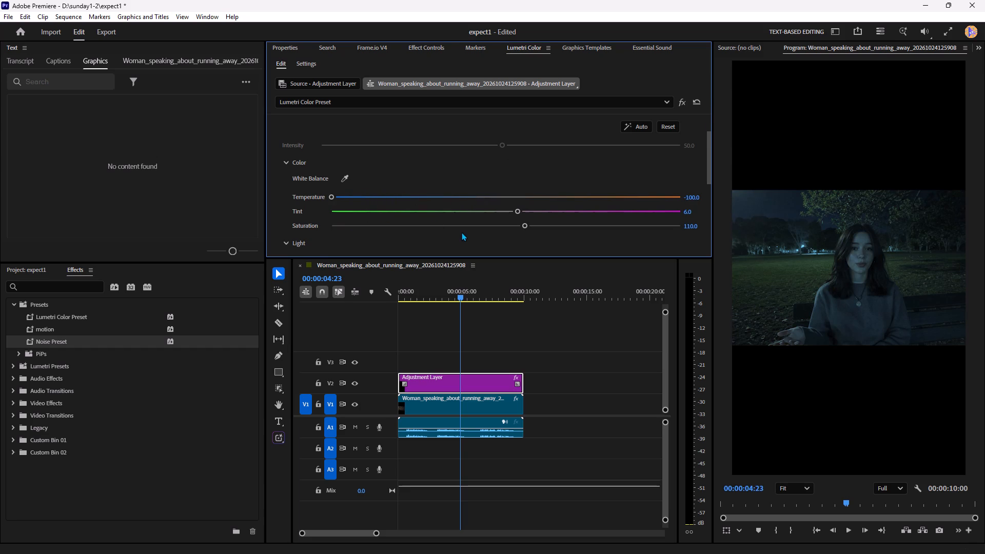
pyautogui.scroll(-3, 463, 232)
pyautogui.moveTo(517, 180); pyautogui.dragTo(375, 195)
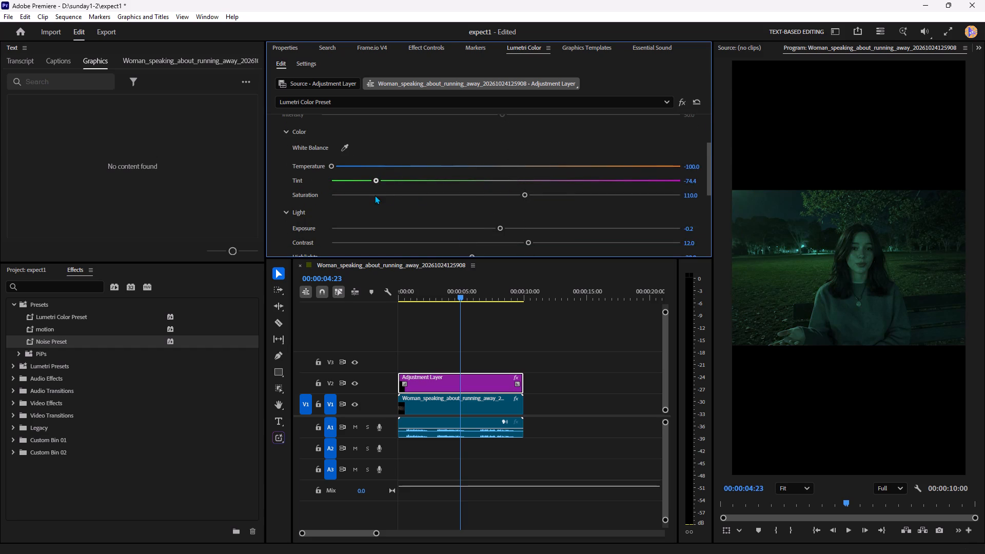
pyautogui.moveTo(375, 195); pyautogui.dragTo(543, 204)
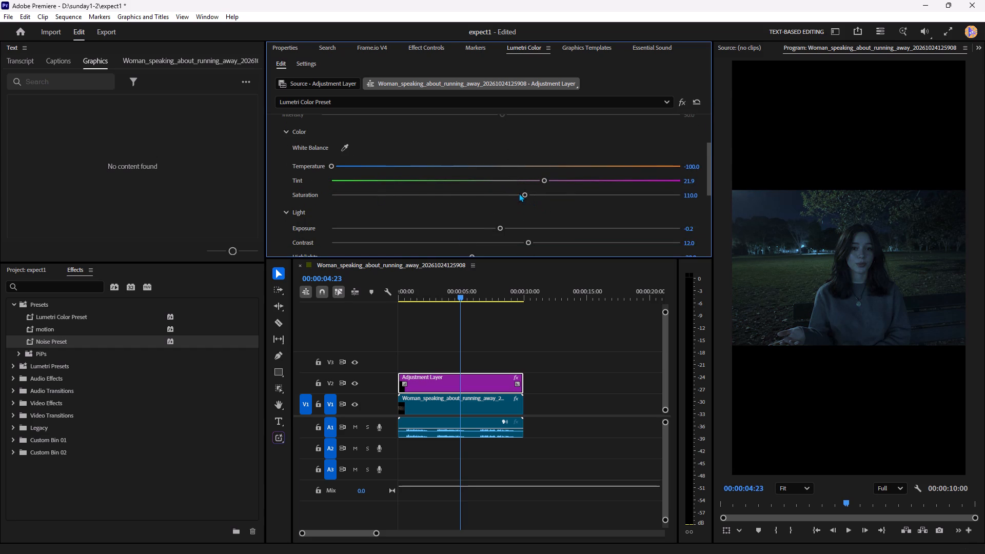
pyautogui.moveTo(524, 192); pyautogui.dragTo(590, 227)
pyautogui.moveTo(590, 227); pyautogui.dragTo(523, 235)
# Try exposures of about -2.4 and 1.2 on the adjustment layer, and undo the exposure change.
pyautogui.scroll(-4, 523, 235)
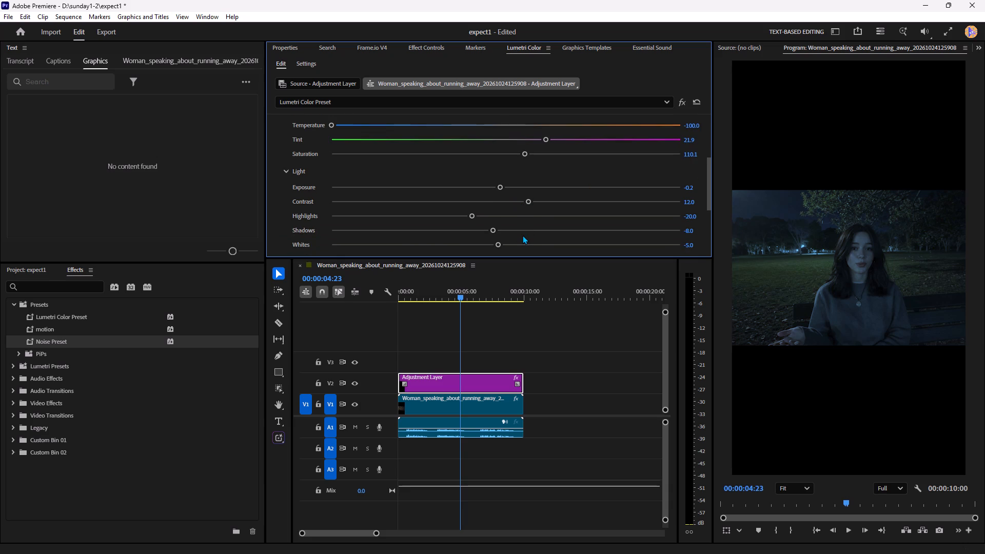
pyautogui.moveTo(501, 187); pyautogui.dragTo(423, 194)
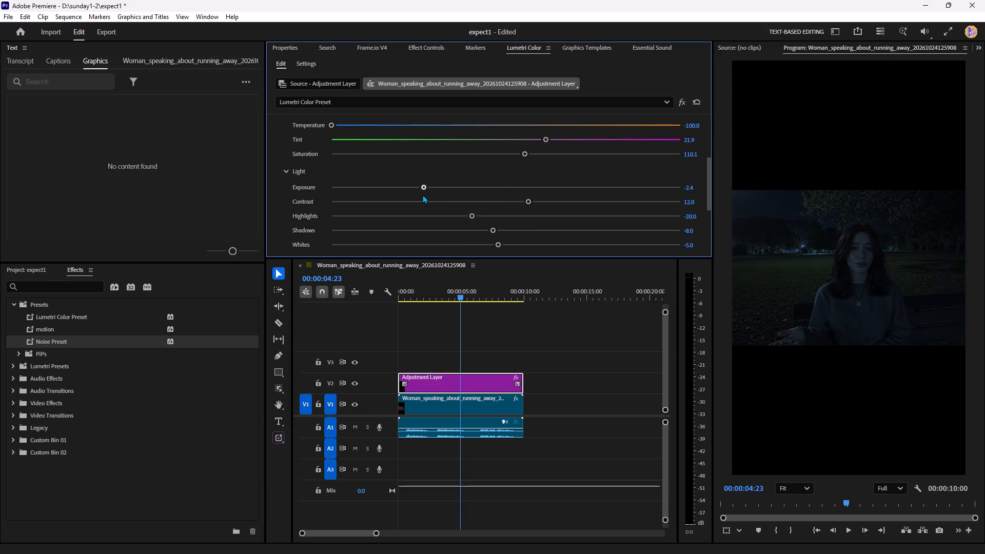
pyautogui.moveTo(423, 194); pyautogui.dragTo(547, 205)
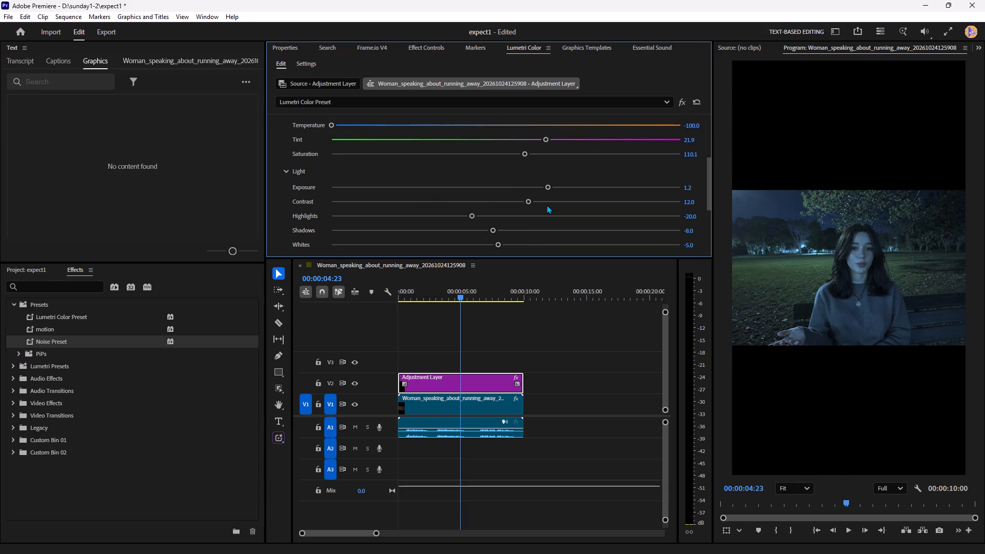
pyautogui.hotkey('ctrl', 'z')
# Set the adjustment layer's Lumetri Contrast to 100 and Highlights to about -27.
pyautogui.scroll(-4, 546, 206)
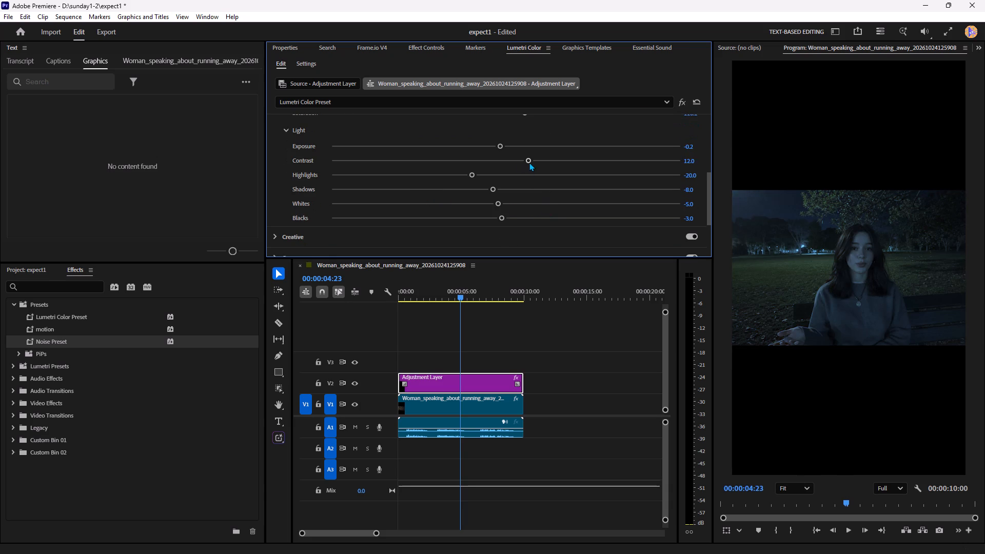
pyautogui.moveTo(529, 158); pyautogui.dragTo(657, 177)
pyautogui.moveTo(657, 177); pyautogui.dragTo(220, 228)
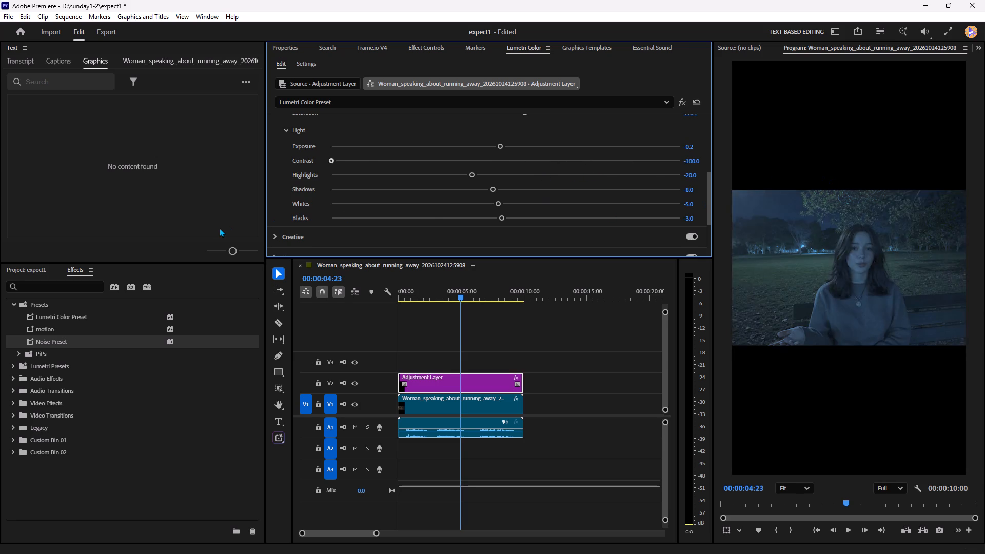
pyautogui.moveTo(220, 228); pyautogui.dragTo(804, 236)
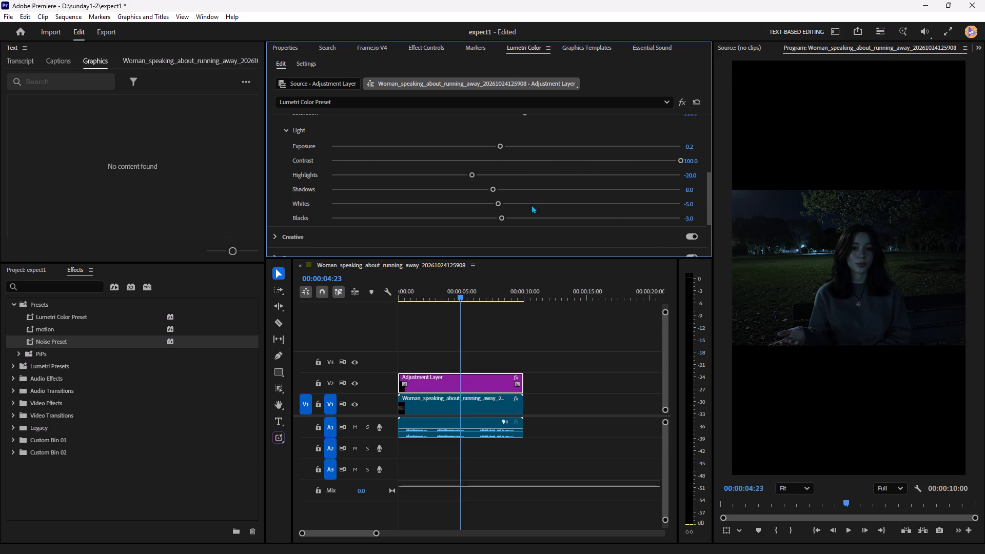
pyautogui.moveTo(470, 174); pyautogui.dragTo(321, 190)
pyautogui.moveTo(321, 190); pyautogui.dragTo(471, 221)
pyautogui.moveTo(471, 221); pyautogui.dragTo(458, 222)
# Lower the adjustment layer's Shadows to about -32, Whites to -6 and Blacks to about -6.6.
pyautogui.scroll(-2, 468, 221)
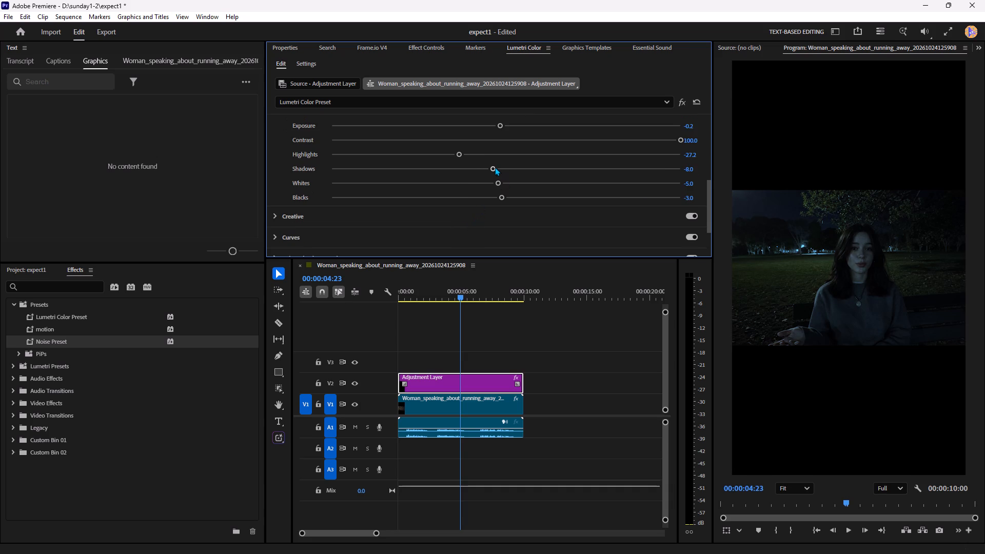
pyautogui.moveTo(495, 167); pyautogui.dragTo(445, 185)
pyautogui.moveTo(445, 185); pyautogui.dragTo(449, 194)
pyautogui.moveTo(496, 184); pyautogui.dragTo(495, 199)
pyautogui.moveTo(500, 197); pyautogui.dragTo(462, 210)
pyautogui.moveTo(462, 210); pyautogui.dragTo(494, 209)
# In the Creative section, shift the Shadow Tint moderately toward blue-violet and the Highlight Tint to the yellow-orange edge of its wheel.
pyautogui.scroll(-5, 506, 217)
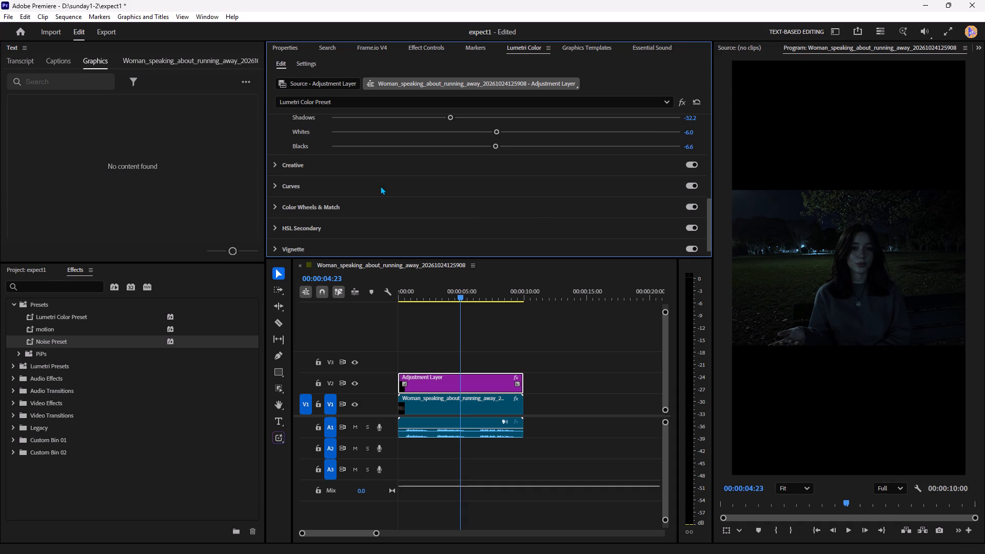
pyautogui.click(351, 163)
pyautogui.scroll(-8, 394, 190)
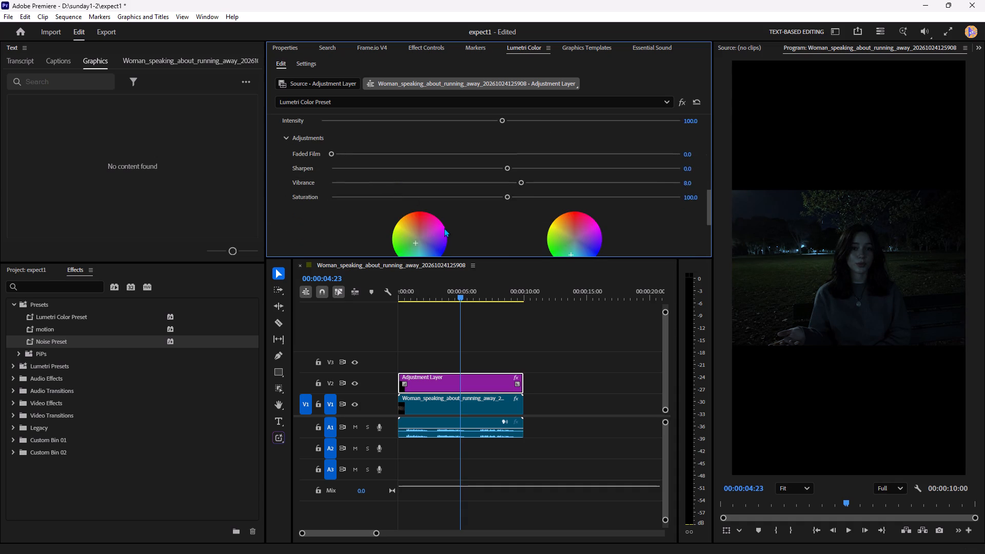
pyautogui.moveTo(414, 229); pyautogui.dragTo(706, 367)
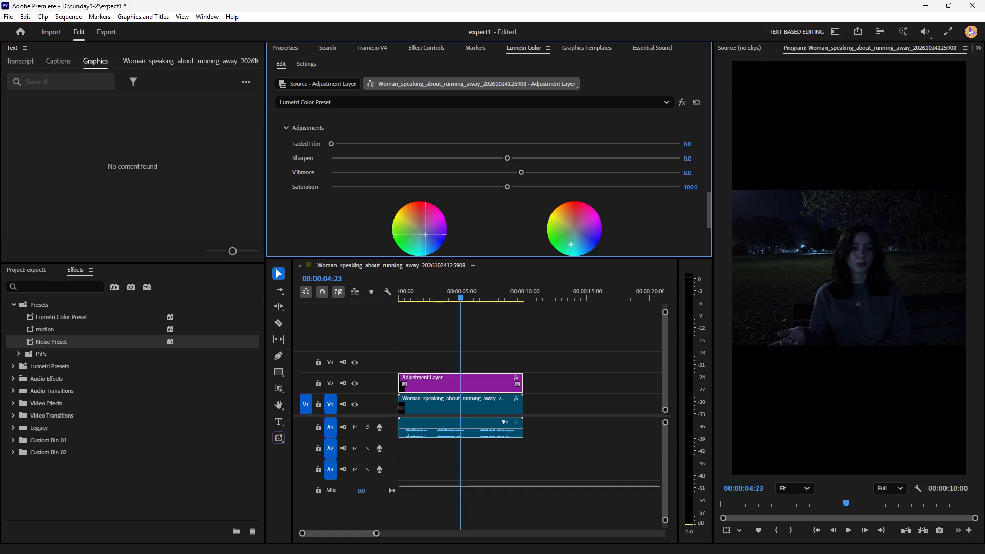
pyautogui.moveTo(706, 367); pyautogui.dragTo(130, 312)
pyautogui.moveTo(130, 312); pyautogui.dragTo(583, 322)
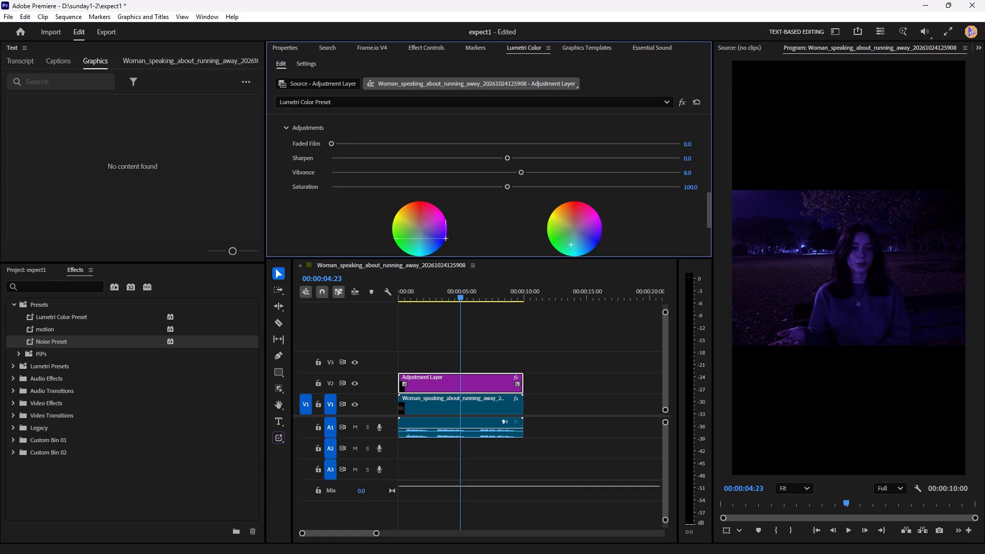
pyautogui.moveTo(583, 322); pyautogui.dragTo(257, 306)
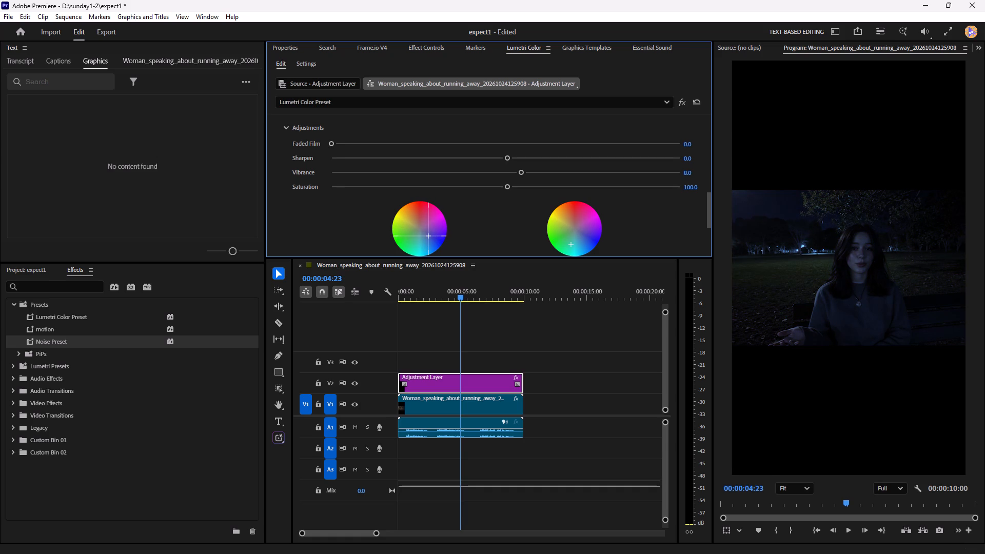
pyautogui.moveTo(257, 306); pyautogui.dragTo(423, 312)
pyautogui.moveTo(585, 227); pyautogui.dragTo(265, 227)
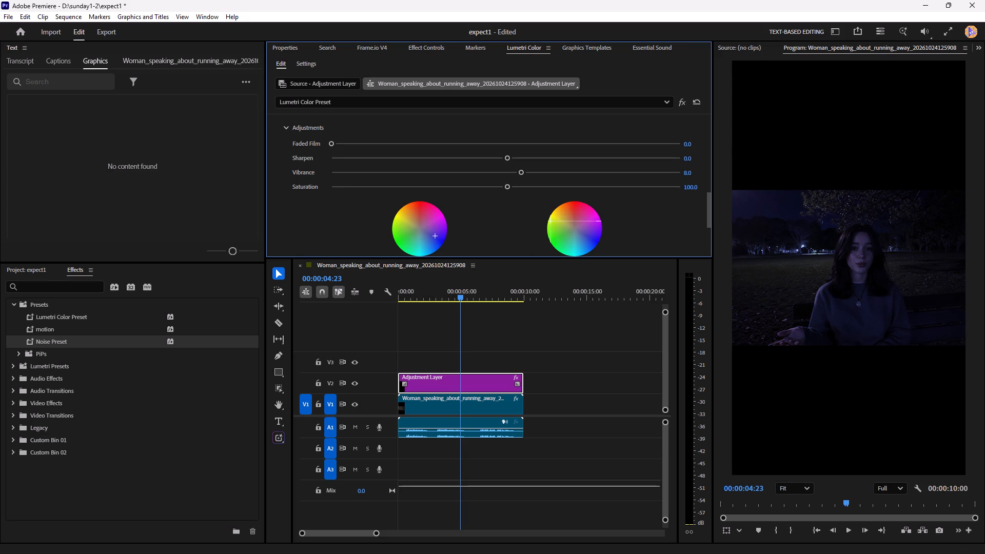
pyautogui.moveTo(265, 227); pyautogui.dragTo(169, 97)
# Expand the Vignette settings and play the graded sequence through to its end.
pyautogui.scroll(-5, 471, 232)
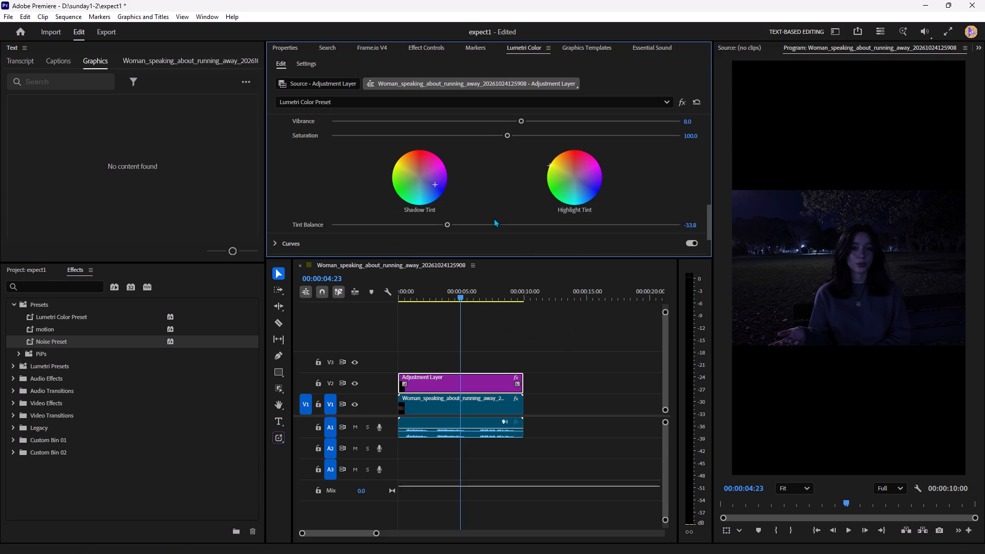
pyautogui.scroll(-9, 494, 218)
pyautogui.click(294, 220)
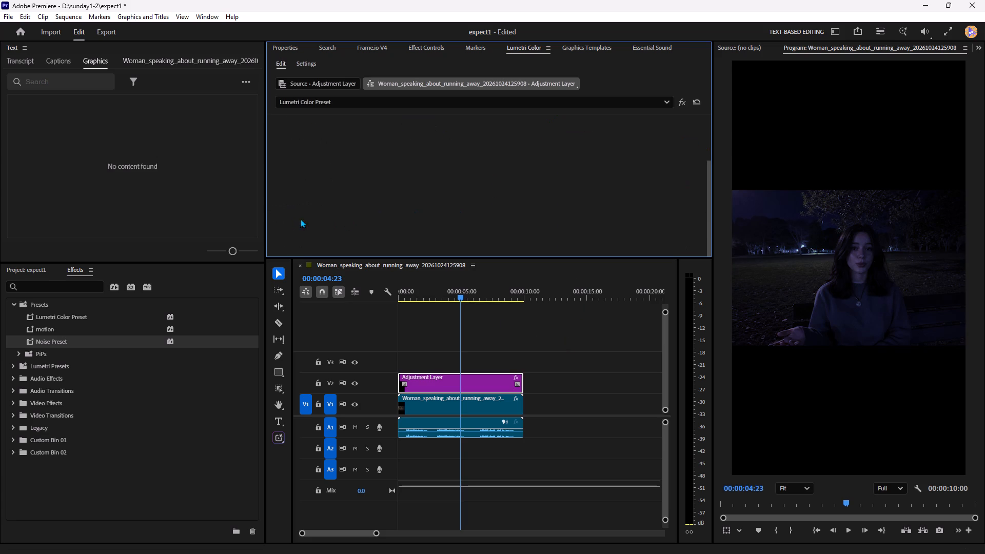
pyautogui.scroll(2, 341, 200)
pyautogui.scroll(-3, 341, 200)
pyautogui.press('space')
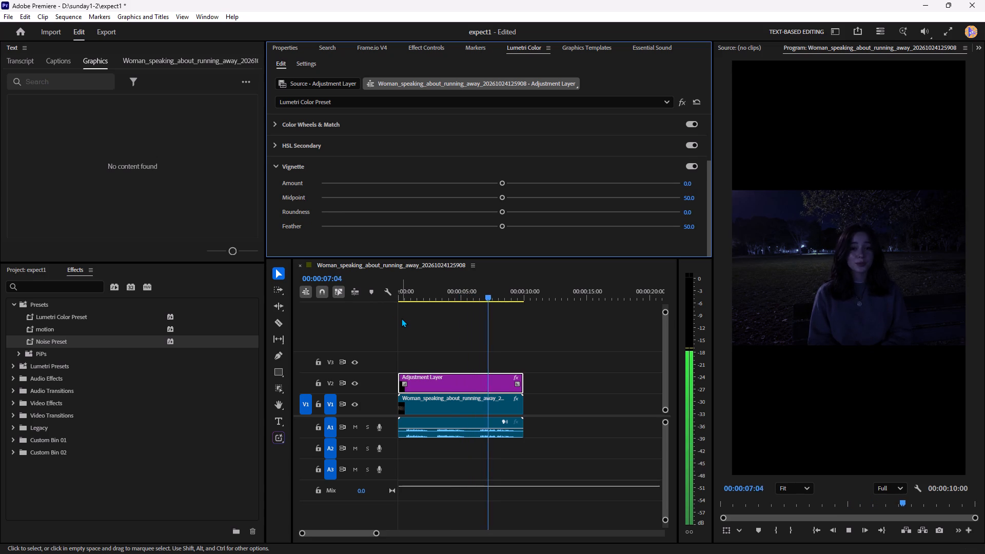
pyautogui.press('space')
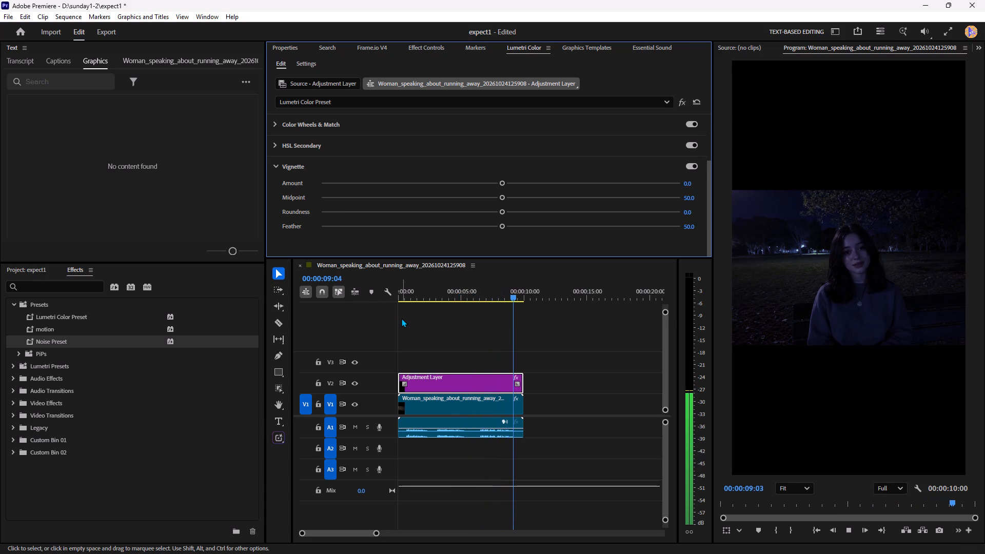
pyautogui.press('space')
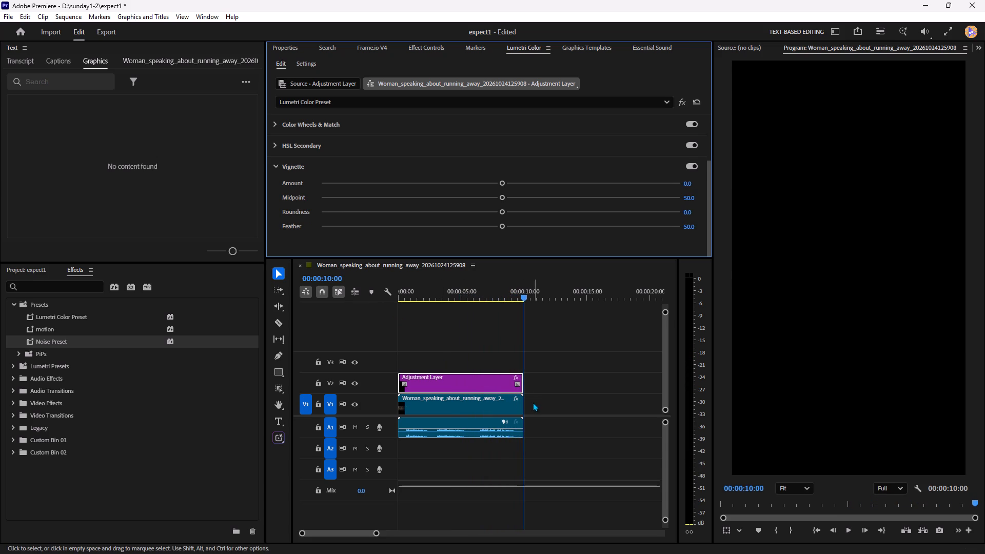
# Trim the end of the woman's clip on V1 with its audio to slightly before the end of the adjustment layer.
pyautogui.moveTo(524, 404); pyautogui.dragTo(519, 405)
# Play the trimmed sequence in full screen, and scrub the playhead back to about 00:00:02:14.
pyautogui.press('space')
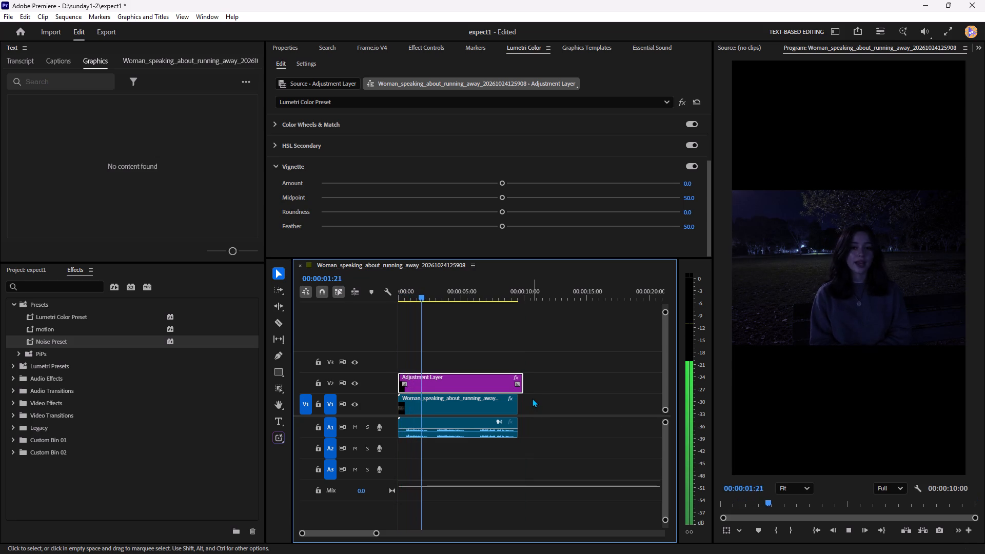
pyautogui.click(945, 31)
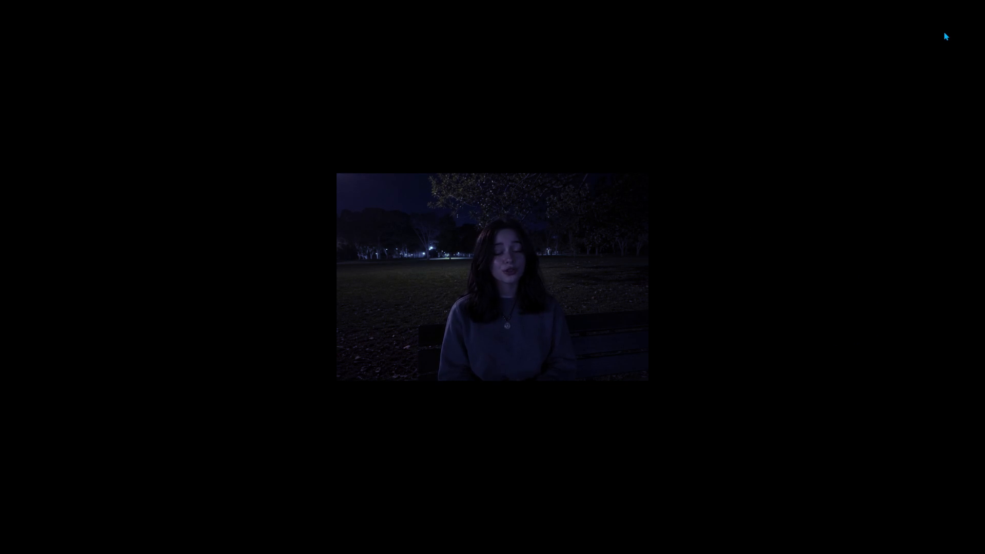
pyautogui.press('Escape')
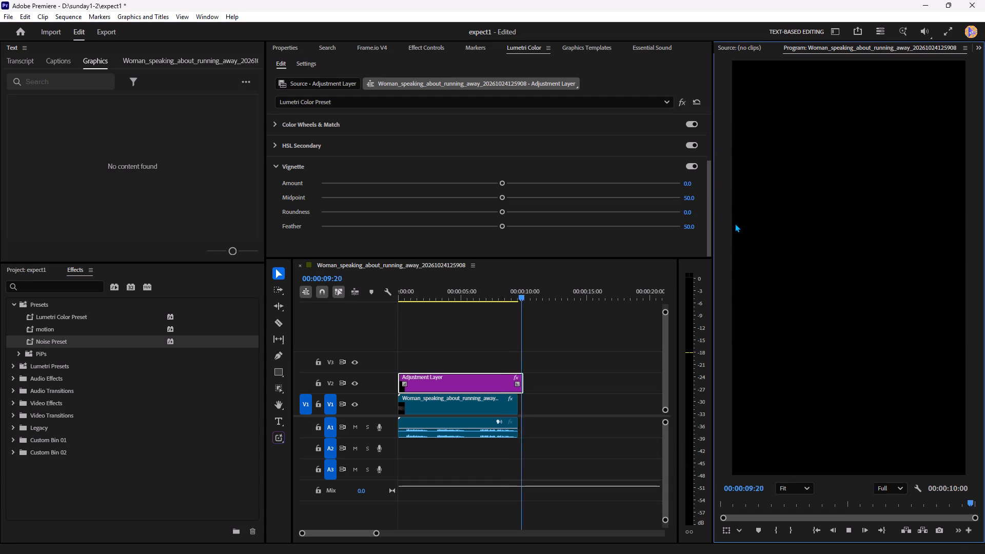
pyautogui.moveTo(446, 295); pyautogui.dragTo(441, 298)
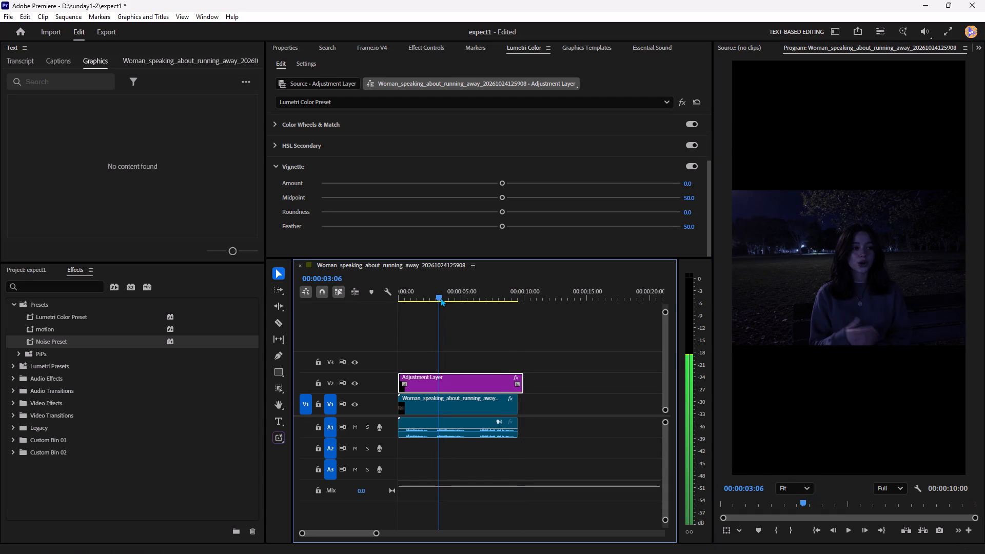
pyautogui.moveTo(441, 298); pyautogui.dragTo(432, 302)
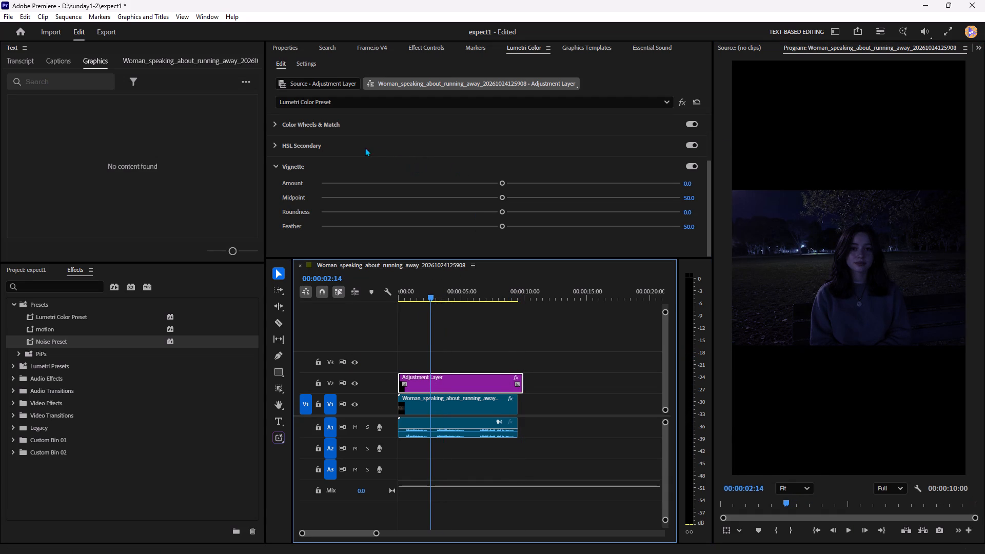
# In Basic Correction, lower the adjustment layer's Shadows to -83.8 and play the sequence to its end.
pyautogui.click(349, 141)
pyautogui.click(349, 141)
pyautogui.scroll(3, 347, 142)
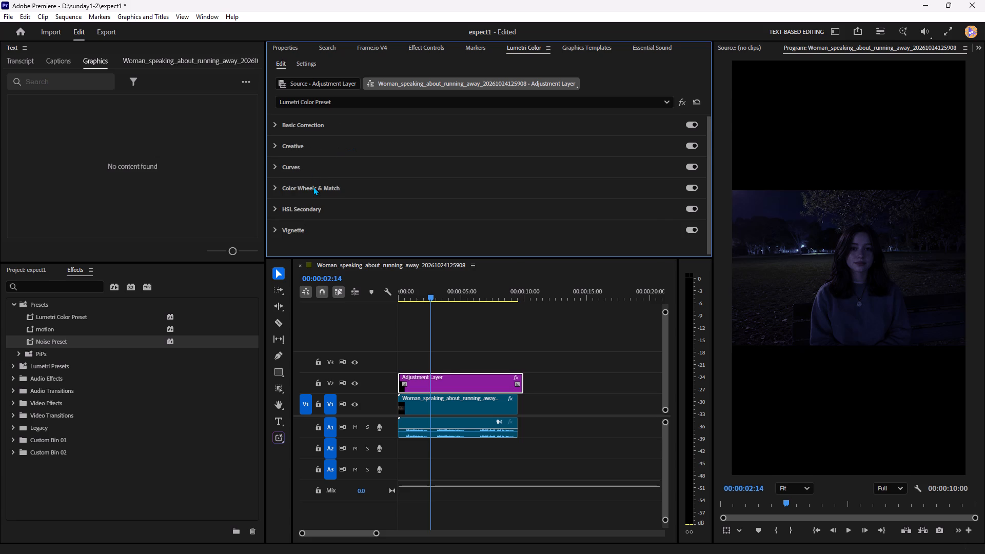
pyautogui.click(314, 186)
pyautogui.click(314, 186)
pyautogui.scroll(6, 314, 186)
pyautogui.click(306, 126)
pyautogui.click(275, 124)
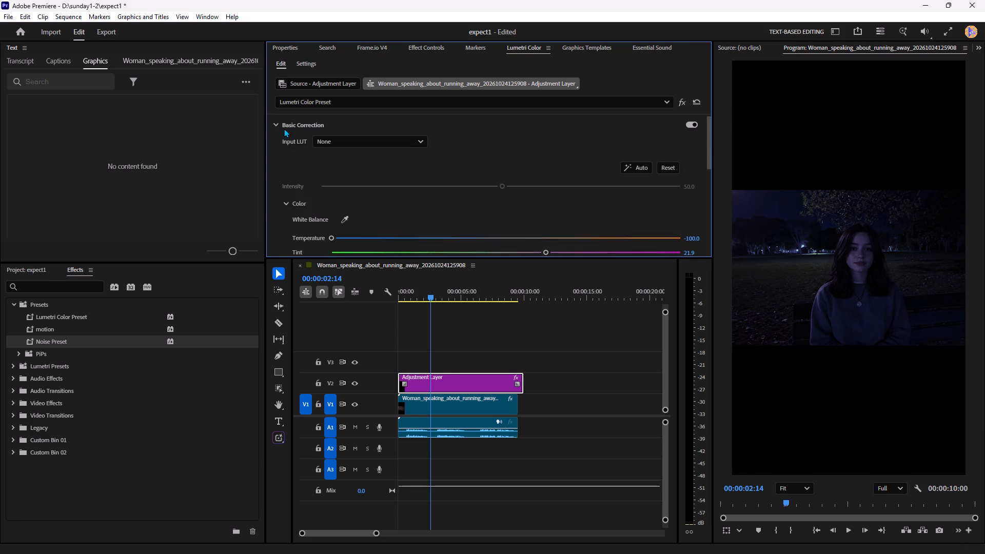
pyautogui.scroll(-13, 369, 201)
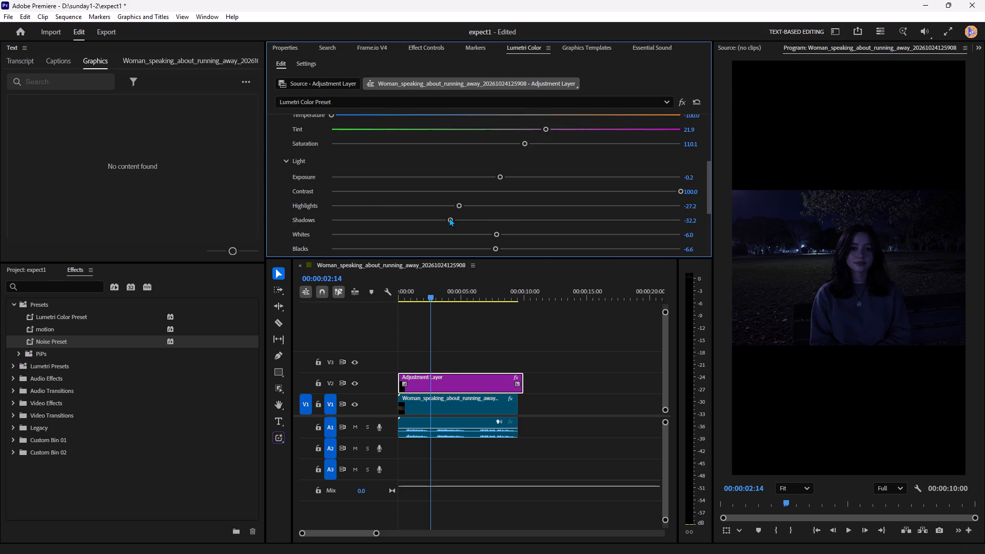
pyautogui.moveTo(449, 210); pyautogui.dragTo(295, 229)
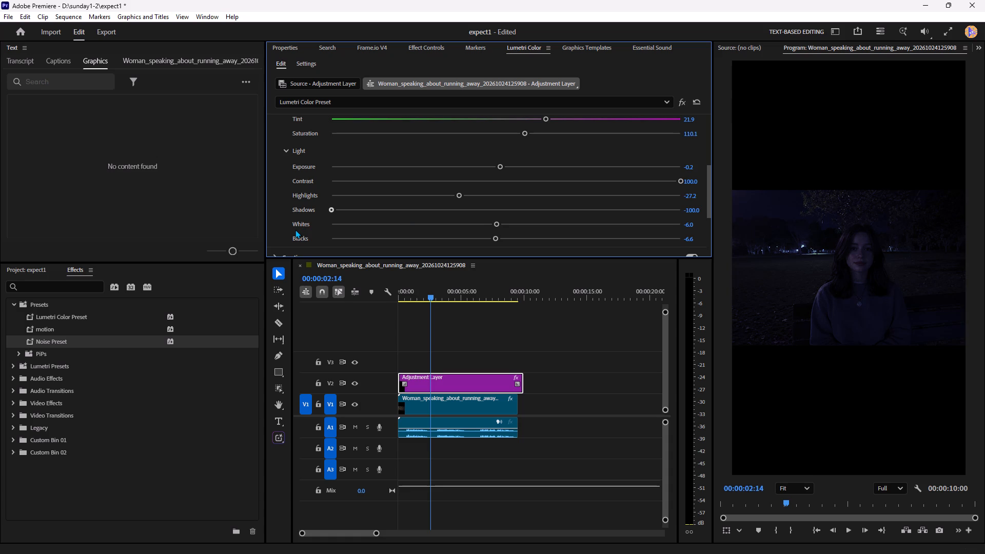
pyautogui.moveTo(295, 229); pyautogui.dragTo(359, 242)
pyautogui.moveTo(359, 242); pyautogui.dragTo(359, 242)
pyautogui.press('space')
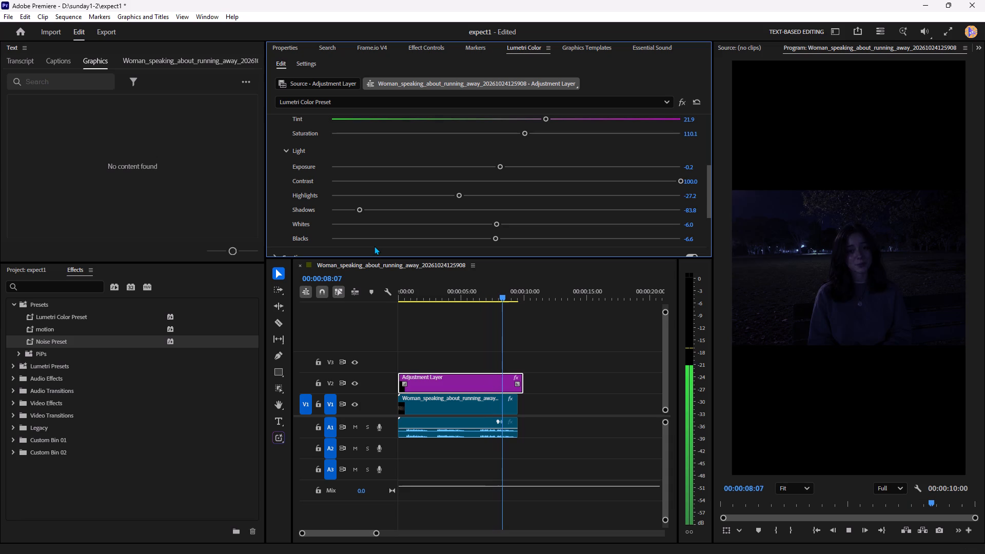
pyautogui.press('space')
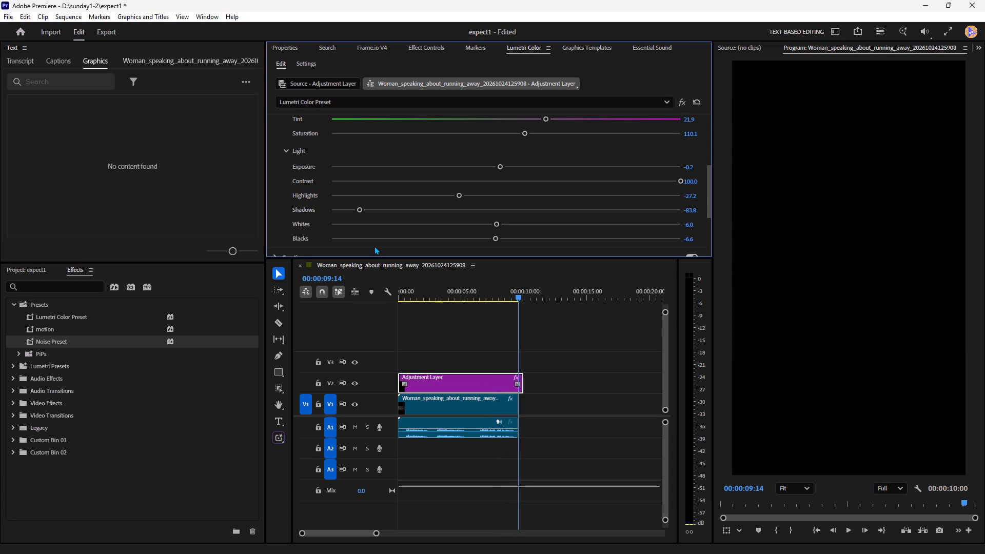
pyautogui.press('space')
pyautogui.press('space')
pyautogui.press('space')
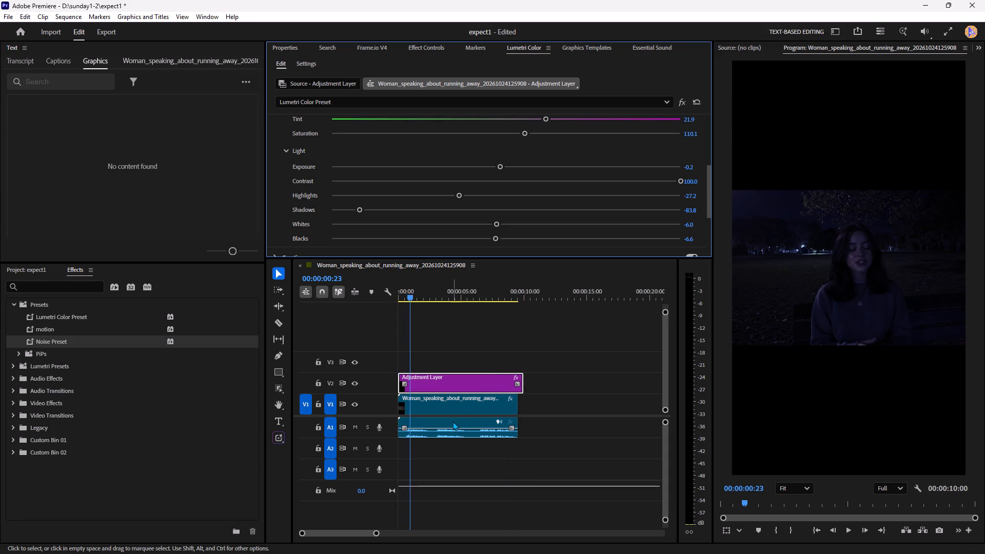
# Cut the quiet section from 00:00:02:09 to 00:00:03:01 out of the woman's clip with its audio and close the gap.
pyautogui.click(426, 298)
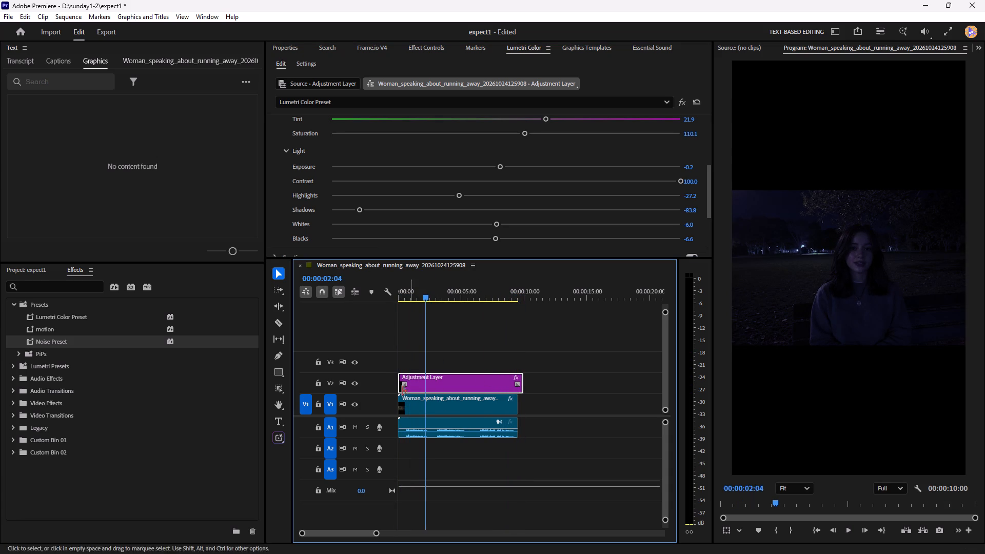
pyautogui.moveTo(376, 536); pyautogui.dragTo(329, 537)
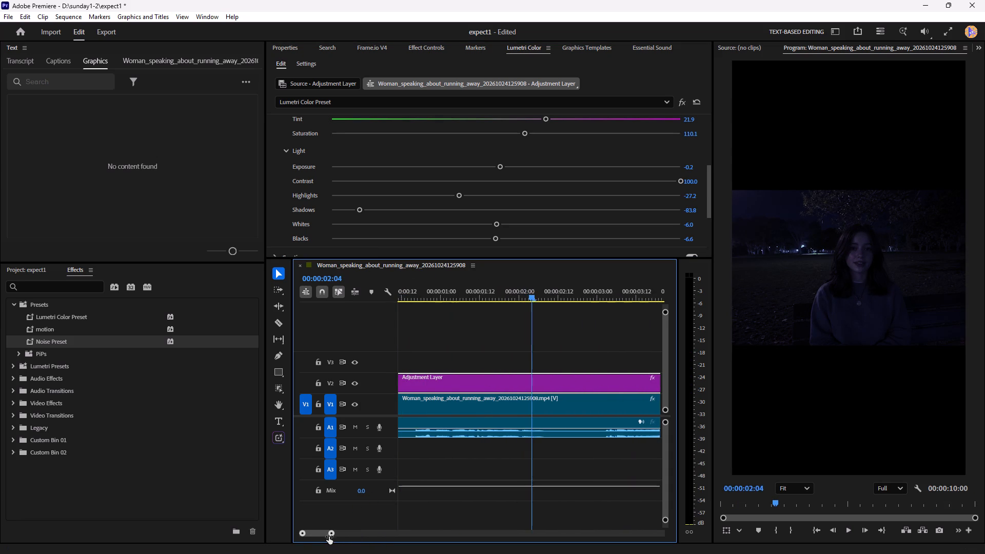
pyautogui.moveTo(329, 537); pyautogui.dragTo(327, 538)
pyautogui.scroll(-6, 504, 460)
pyautogui.moveTo(457, 296); pyautogui.dragTo(458, 298)
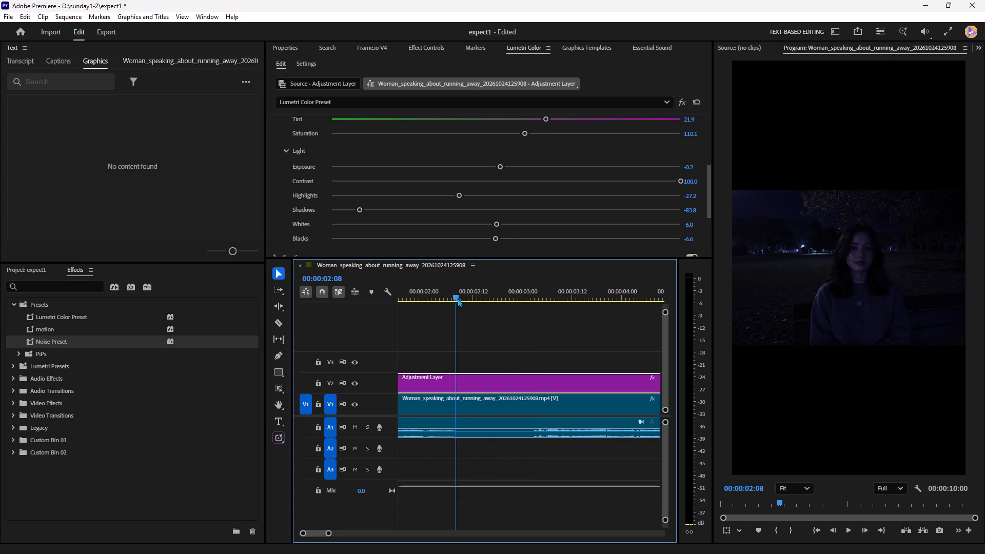
pyautogui.moveTo(458, 298); pyautogui.dragTo(461, 300)
pyautogui.click(501, 409)
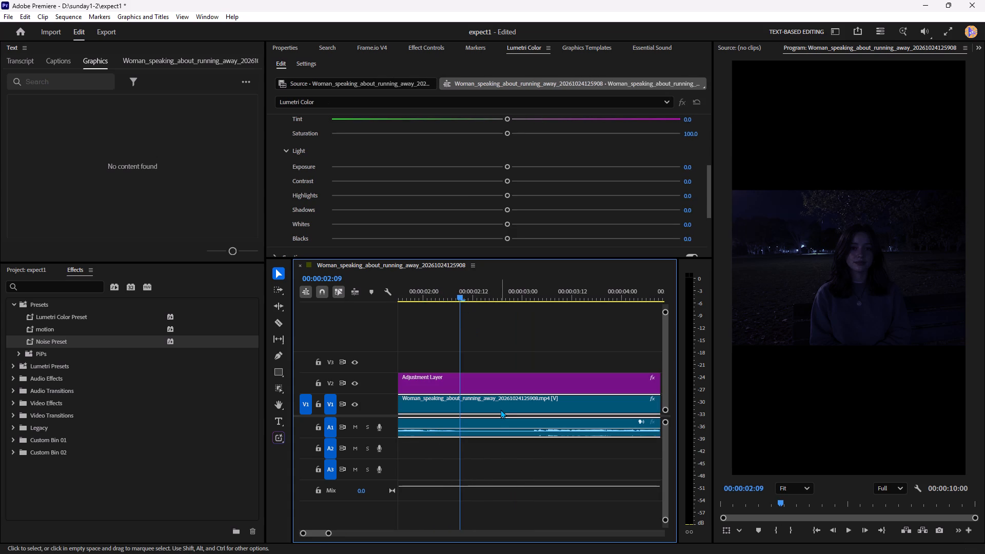
pyautogui.hotkey('ctrl', 'k')
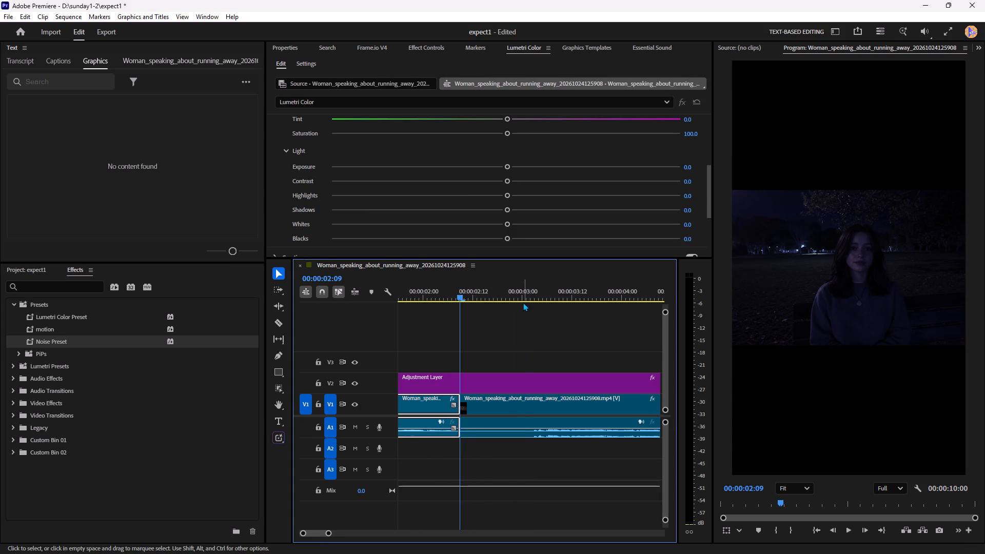
pyautogui.click(525, 296)
pyautogui.click(519, 397)
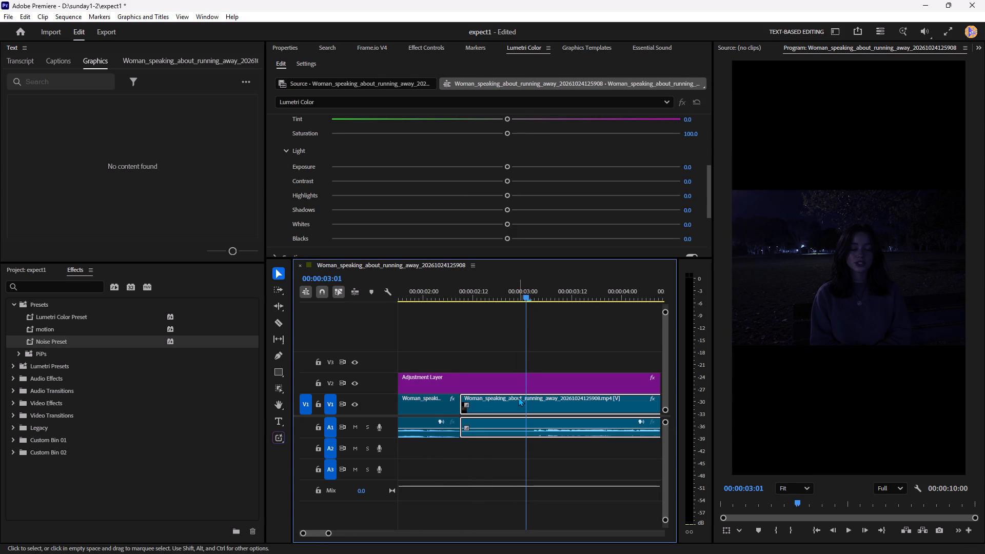
pyautogui.hotkey('ctrl', 'k')
pyautogui.press('Delete')
pyautogui.click(502, 399)
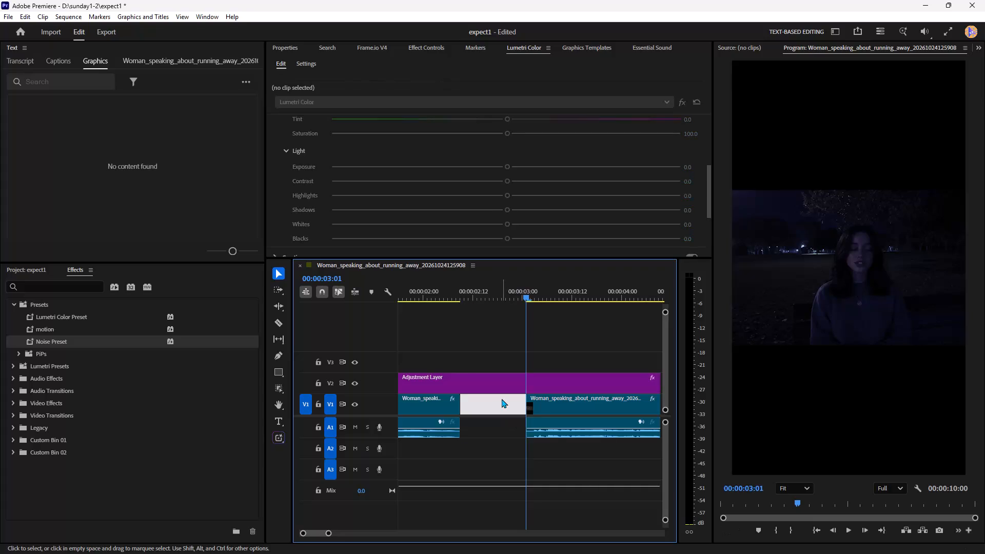
pyautogui.press('Delete')
# Play on to the following pause, cut 00:00:04:16 to 00:00:05:19 out of the woman's clip with its audio, and close the gap.
pyautogui.click(431, 297)
pyautogui.press('space')
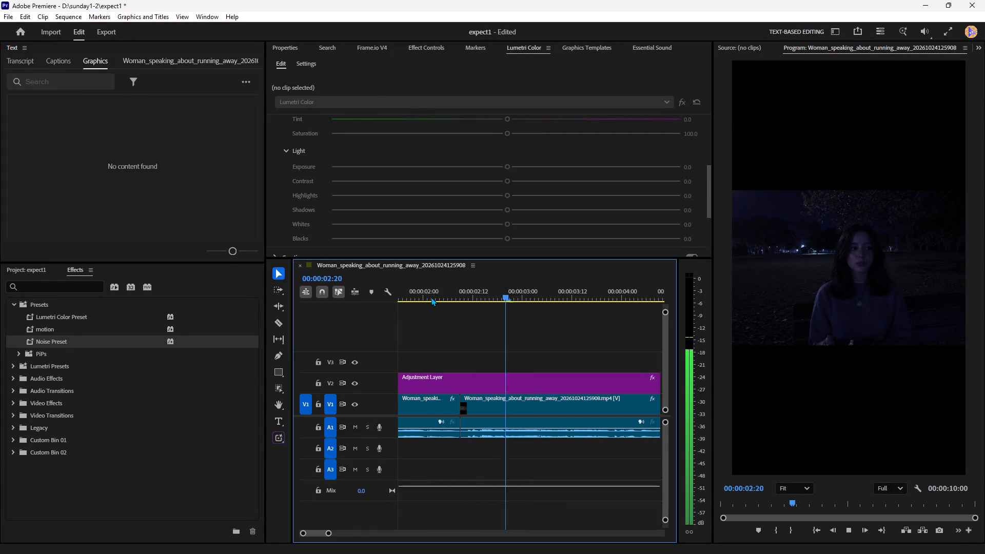
pyautogui.press('space')
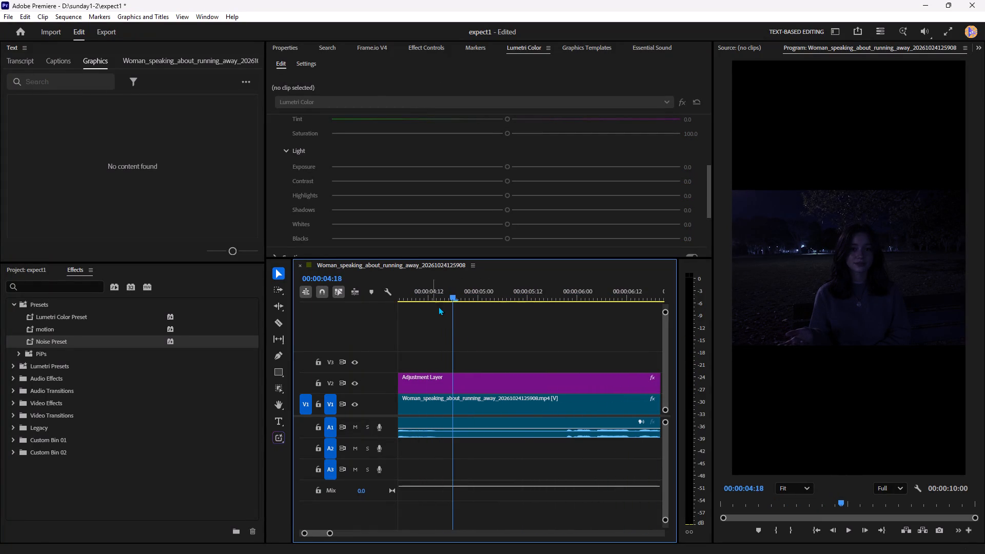
pyautogui.click(444, 296)
pyautogui.click(476, 424)
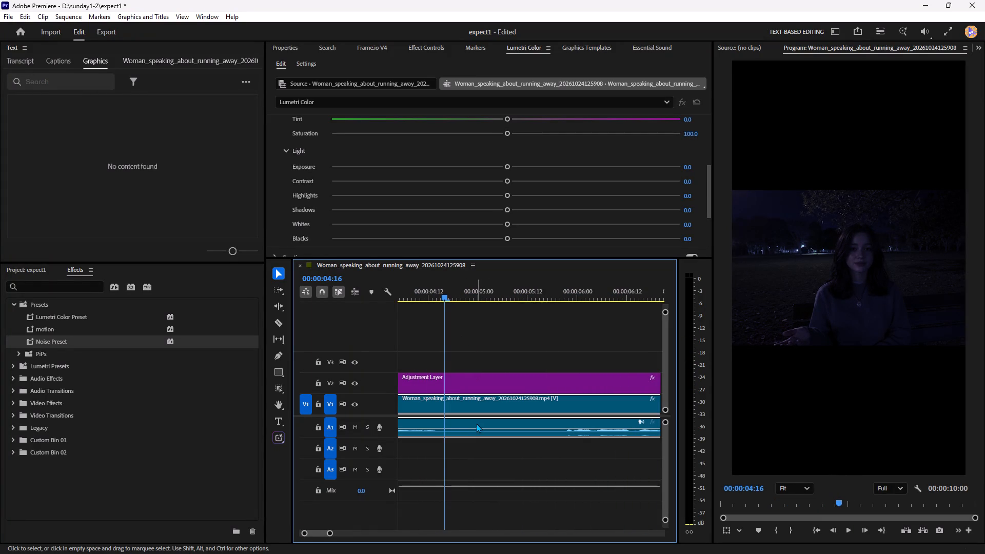
pyautogui.hotkey('ctrl', 'k')
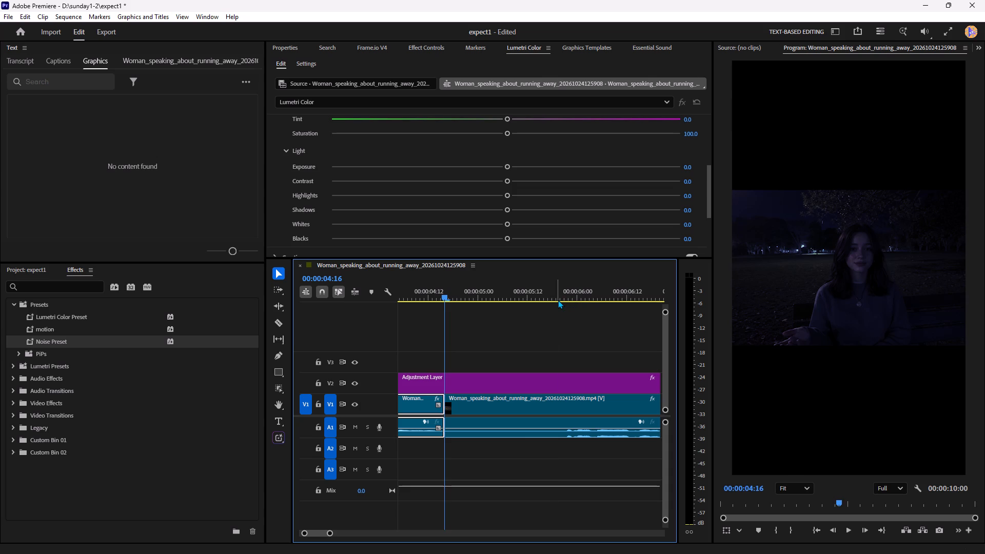
pyautogui.click(558, 300)
pyautogui.click(564, 399)
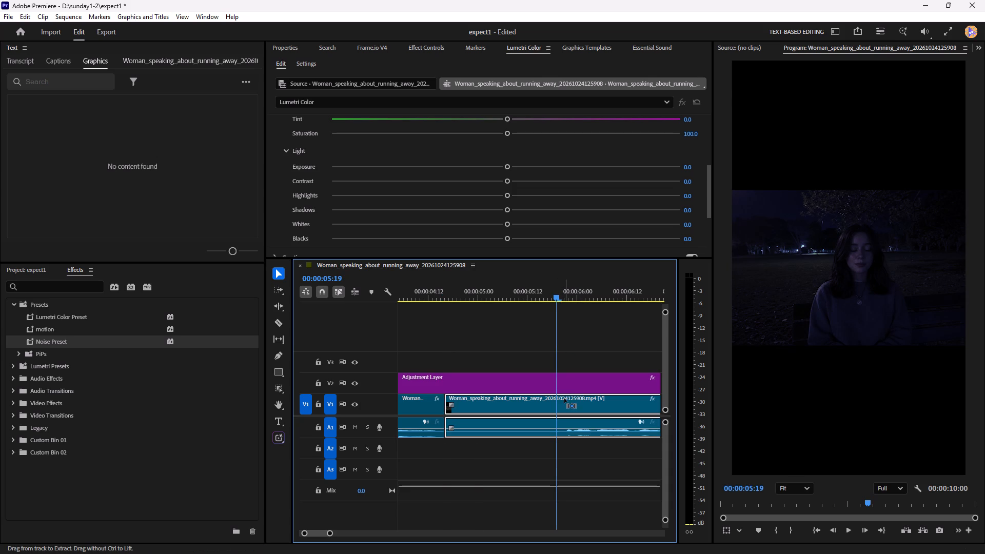
pyautogui.hotkey('ctrl', 'k')
pyautogui.press('Delete')
pyautogui.click(519, 410)
pyautogui.press('Delete')
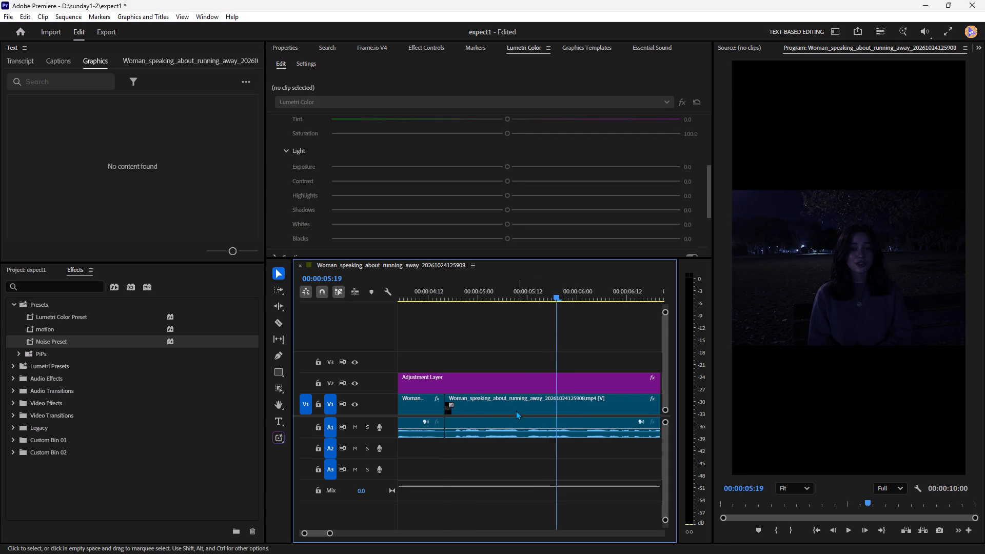
# Play the last segment and trim the end of the woman's clip with its audio to about 00:00:07:11.
pyautogui.click(421, 296)
pyautogui.press('space')
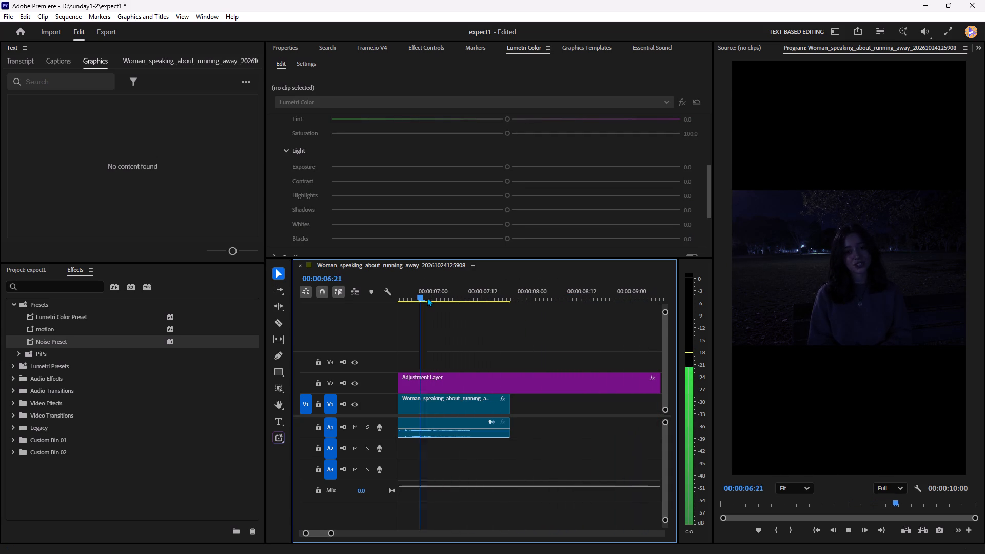
pyautogui.press('space')
pyautogui.moveTo(508, 402); pyautogui.dragTo(484, 405)
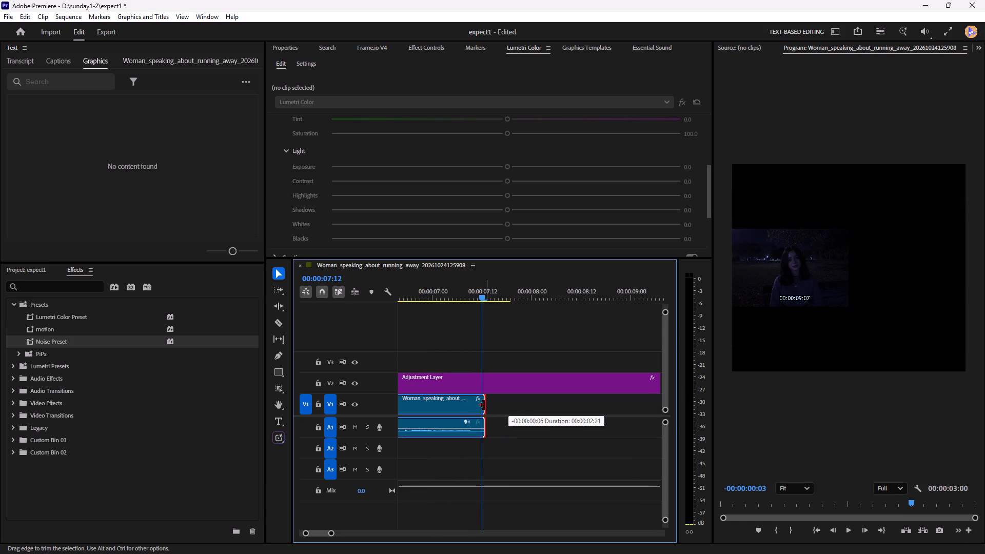
pyautogui.moveTo(484, 405); pyautogui.dragTo(476, 407)
# Add a Cross Dissolve of about 17 frames at the start of the woman's clip on V1 and play the opening.
pyautogui.moveTo(470, 296); pyautogui.dragTo(138, 320)
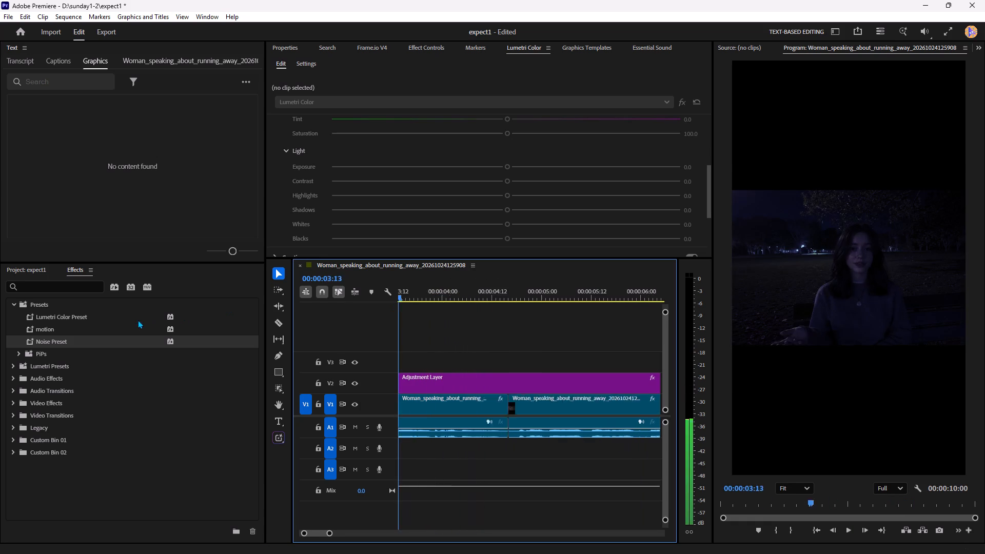
pyautogui.moveTo(138, 320); pyautogui.dragTo(117, 321)
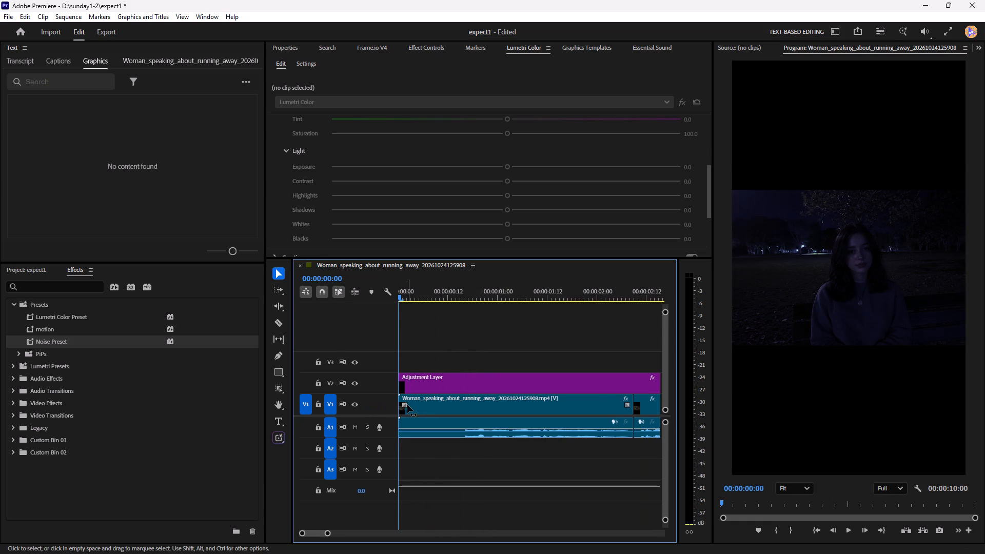
pyautogui.moveTo(407, 404); pyautogui.dragTo(470, 411)
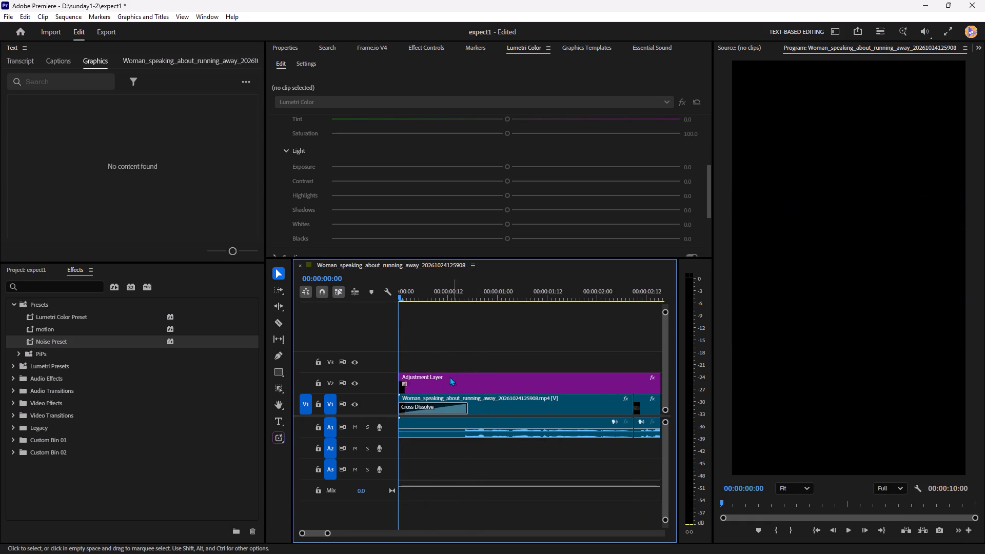
pyautogui.press('space')
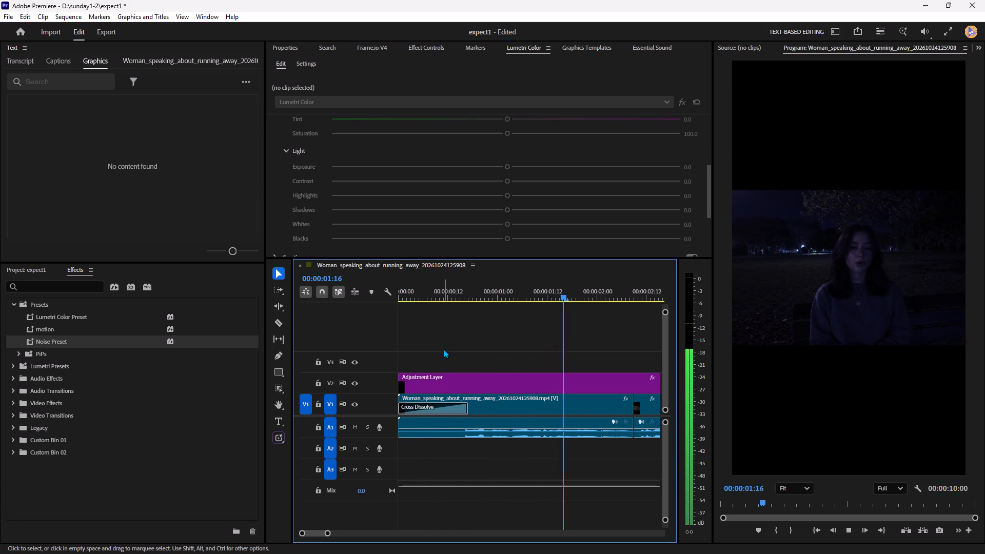
pyautogui.press('space')
# Add a start transition of matching length to the adjustment layer on V2, and play the sequence from the beginning.
pyautogui.moveTo(406, 383); pyautogui.dragTo(446, 389)
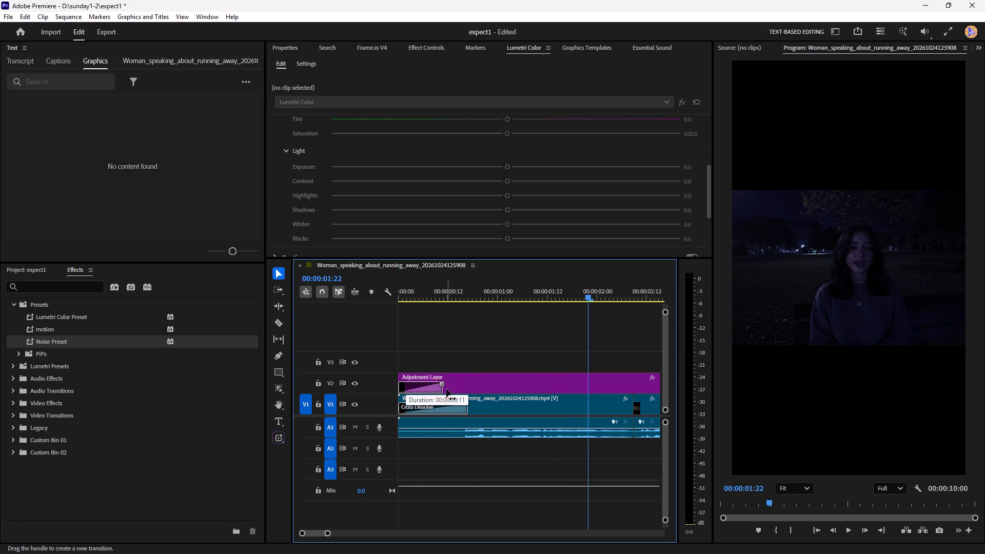
pyautogui.moveTo(446, 389); pyautogui.dragTo(469, 388)
pyautogui.moveTo(429, 295); pyautogui.dragTo(345, 302)
pyautogui.press('space')
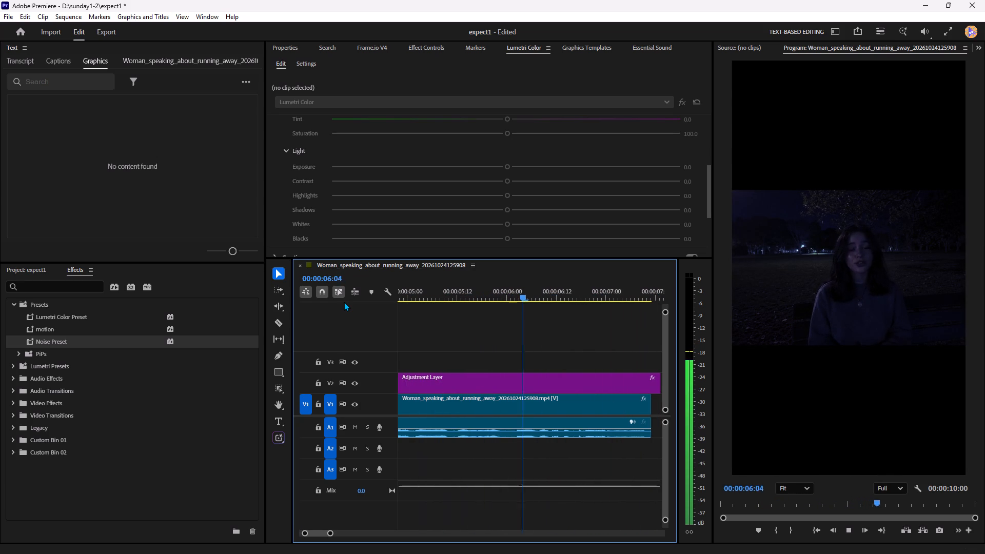
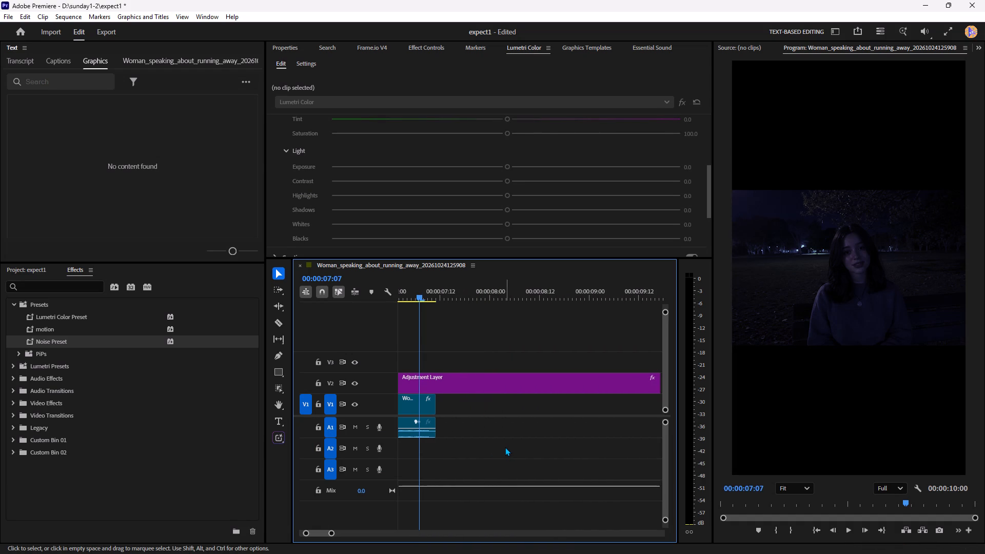
pyautogui.click(215, 122)
pyautogui.press('Return')
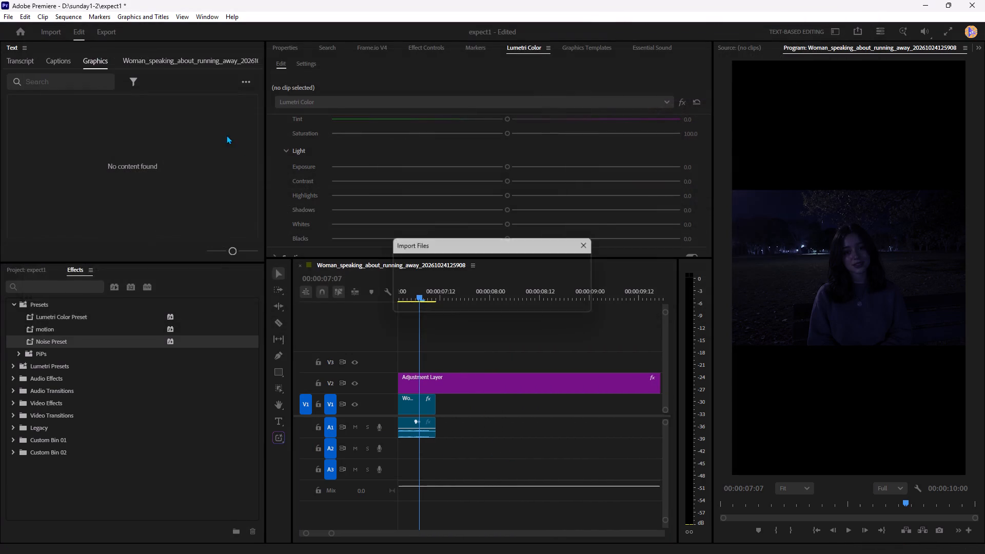
pyautogui.moveTo(213, 483); pyautogui.dragTo(446, 432)
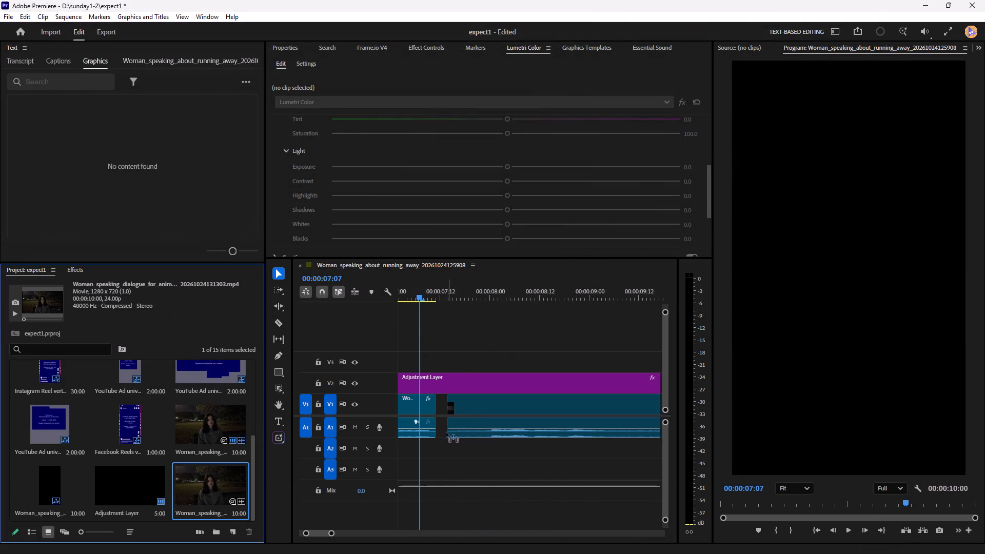
pyautogui.moveTo(446, 432); pyautogui.dragTo(439, 434)
# Trim about 9 frames from the dialogue clip's start, close the gap before it and play the join.
pyautogui.moveTo(437, 395); pyautogui.dragTo(474, 400)
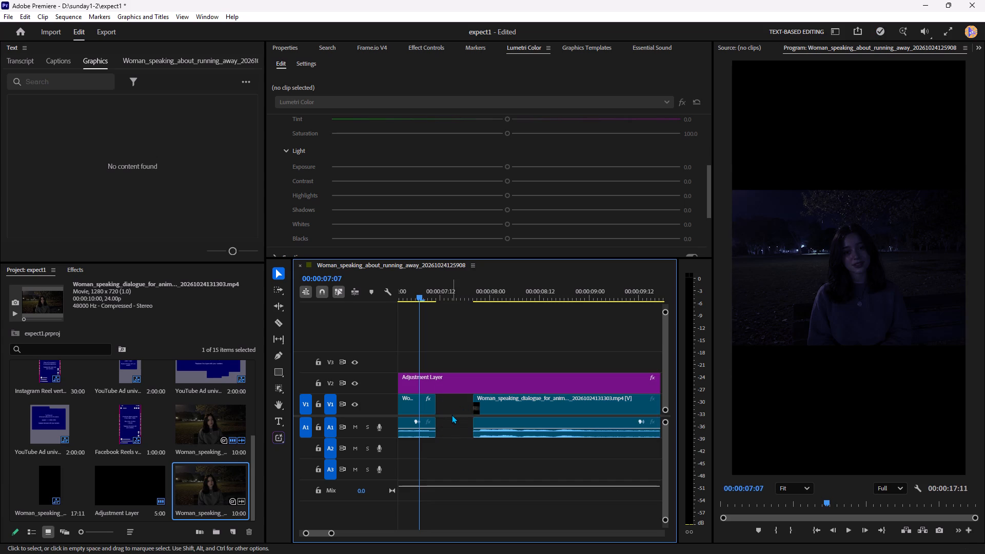
pyautogui.click(452, 414)
pyautogui.press('Delete')
pyautogui.press('space')
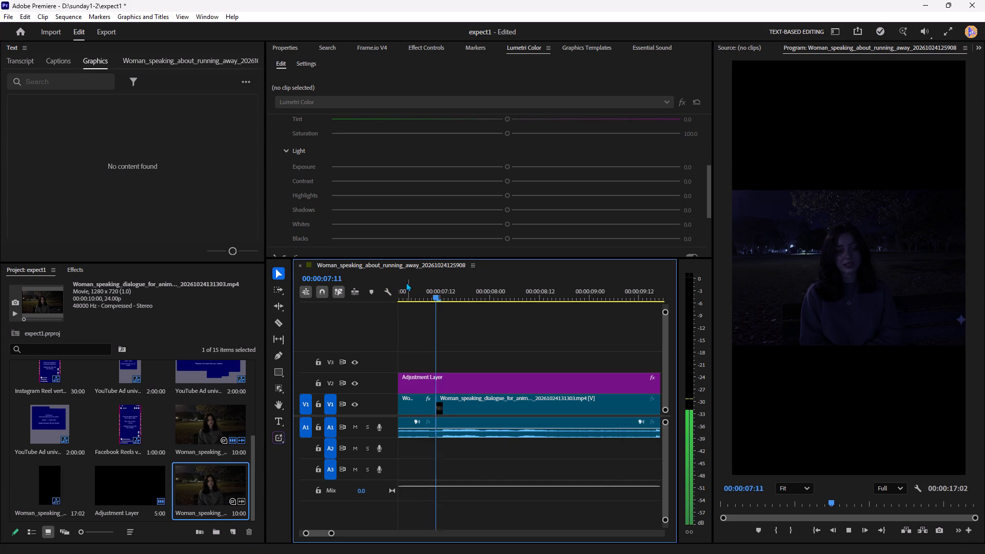
pyautogui.press('space')
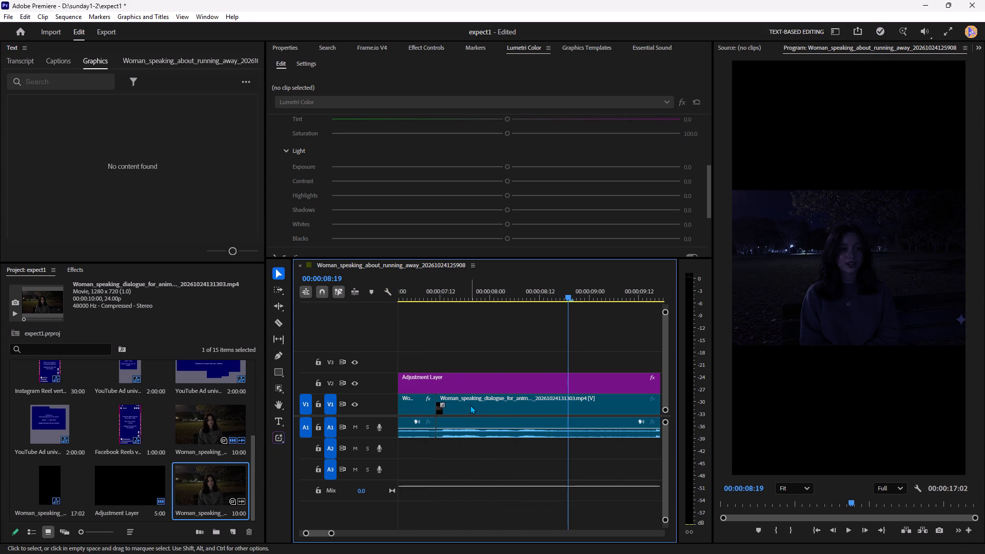
# Undo the gap removal, restore about 3 frames at the dialogue clip's start, close the gap again and play the join.
pyautogui.click(470, 405)
pyautogui.hotkey('ctrl', 'z')
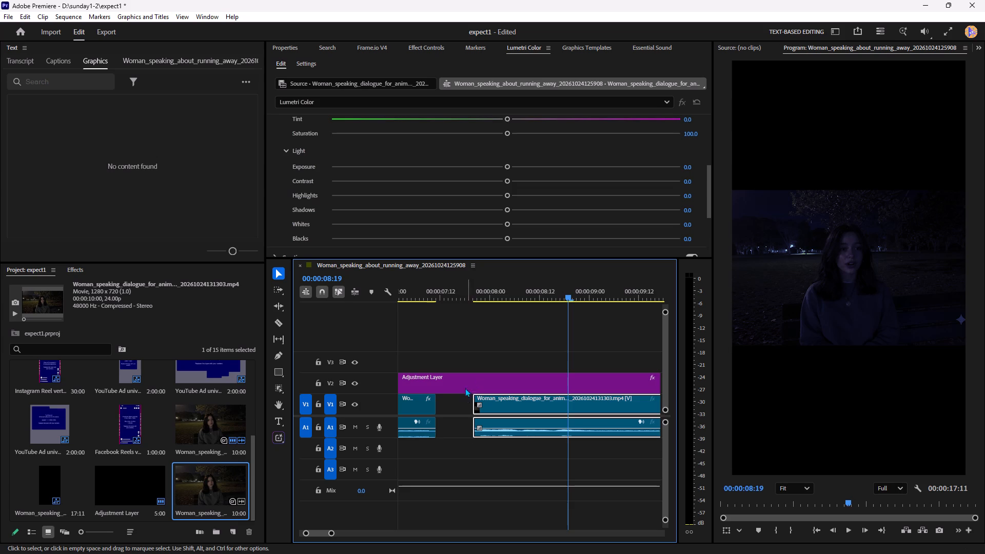
pyautogui.moveTo(472, 401); pyautogui.dragTo(461, 404)
pyautogui.click(449, 399)
pyautogui.press('Delete')
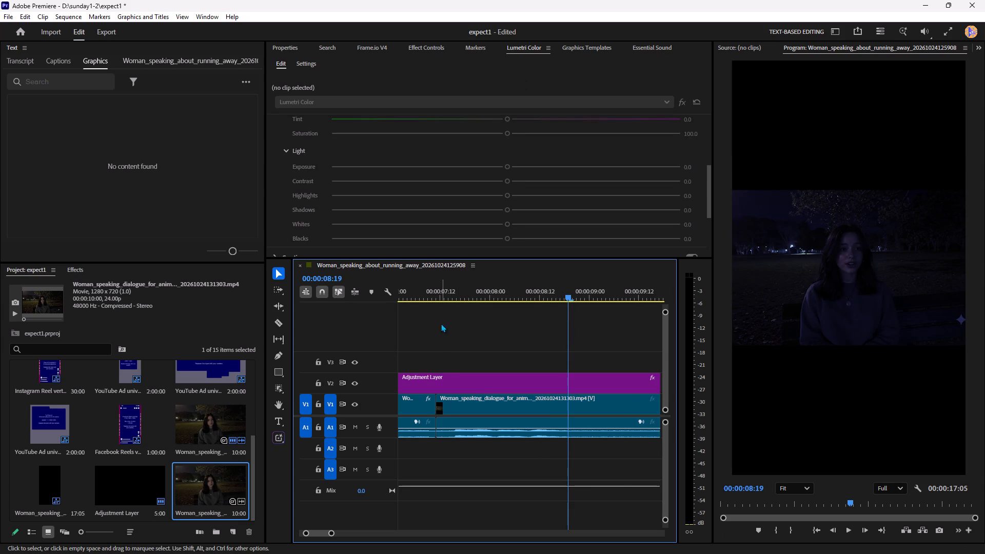
pyautogui.click(438, 298)
pyautogui.press('space')
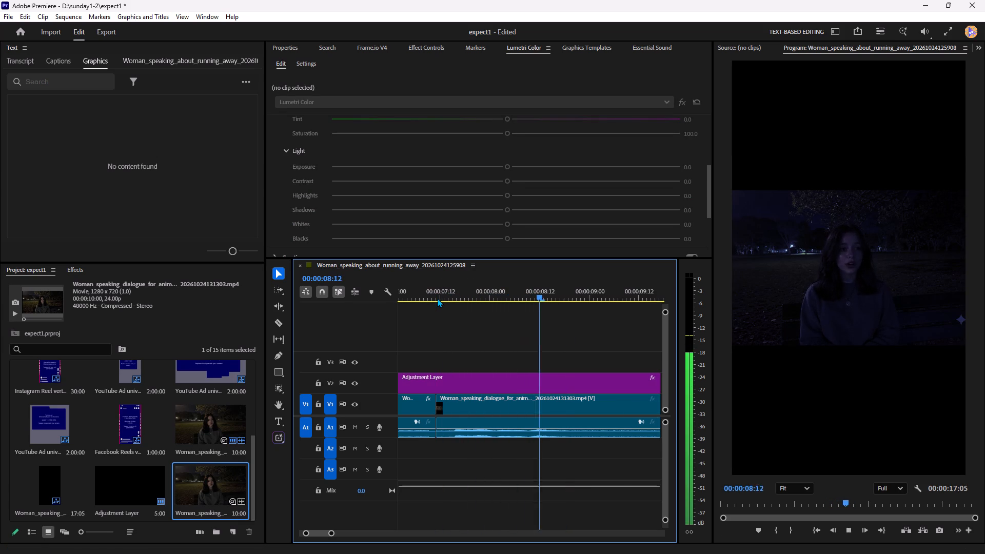
pyautogui.press('space')
# Set the dialogue clip's X position to 591 so its framing matches the preceding clip.
pyautogui.click(483, 422)
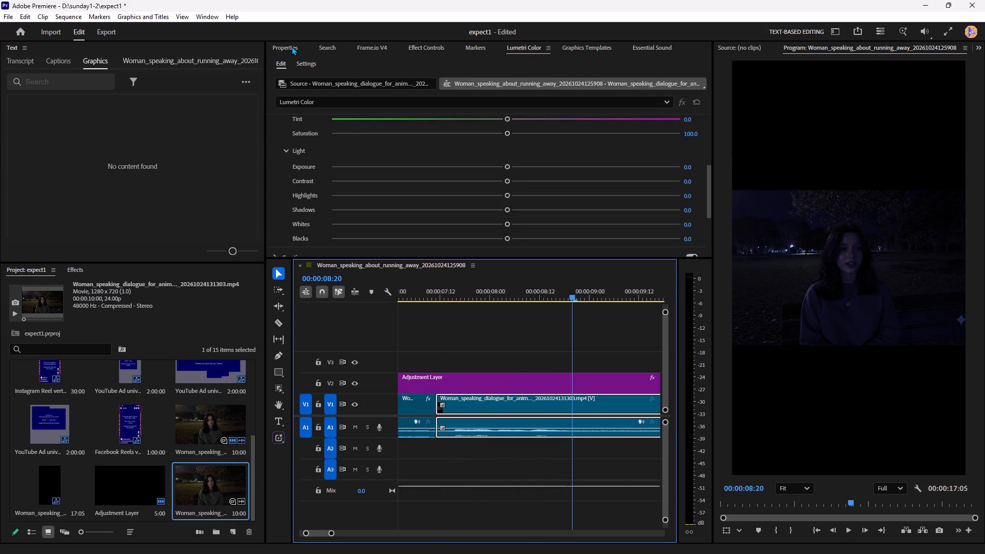
pyautogui.click(292, 46)
pyautogui.click(457, 122)
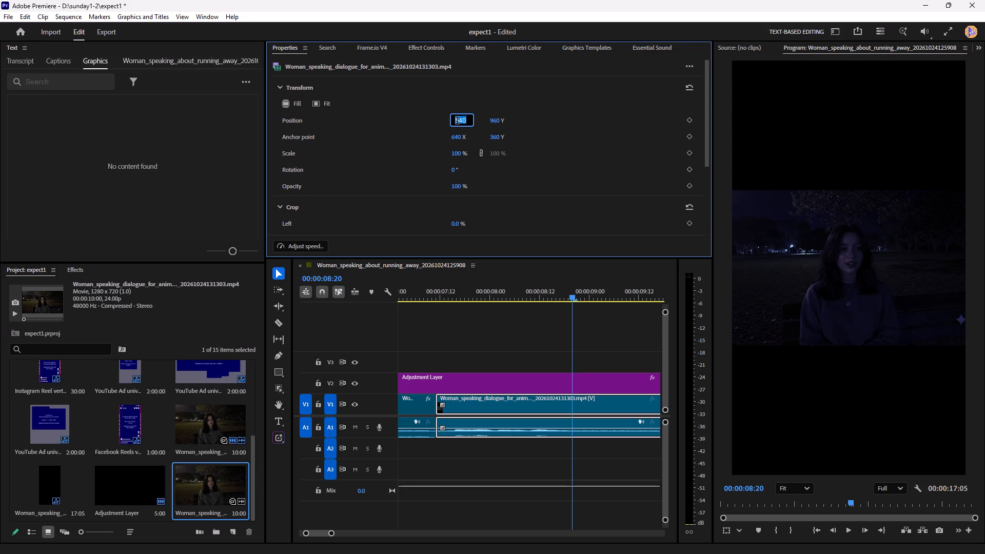
pyautogui.write('591')
pyautogui.click(570, 144)
# Extend the V2 adjustment layer over the dialogue clip and play the section from 00:00:07:15.
pyautogui.press('space')
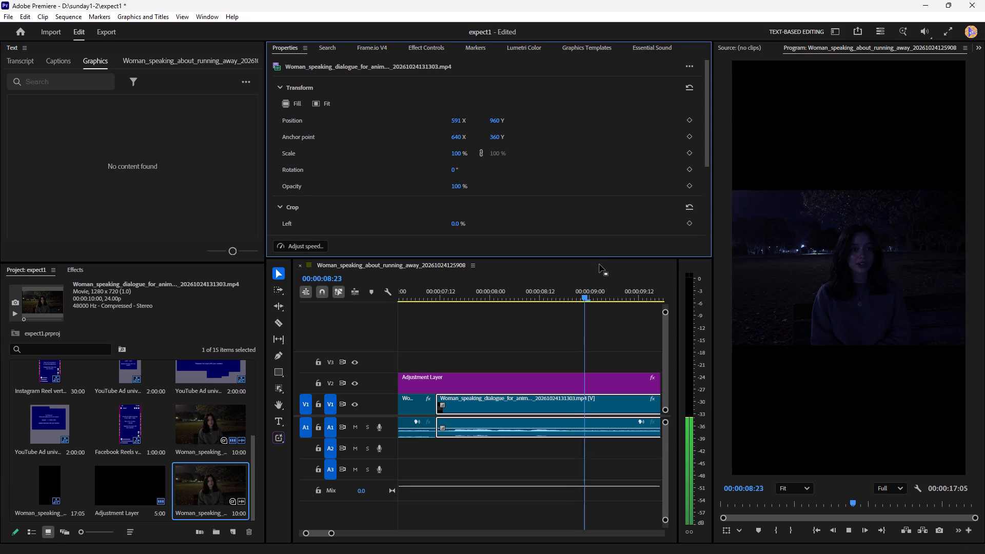
pyautogui.press('space')
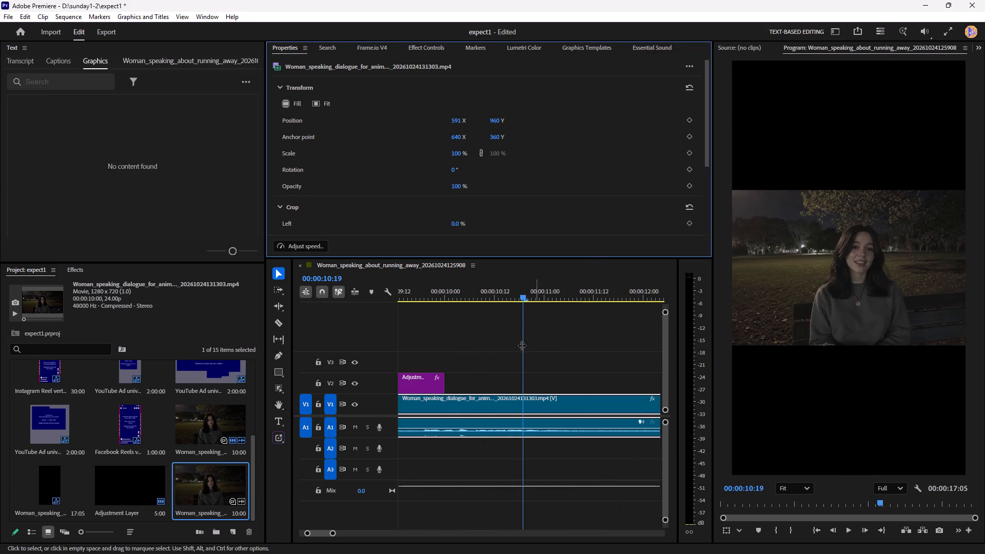
pyautogui.moveTo(444, 375); pyautogui.dragTo(653, 365)
pyautogui.scroll(6, 486, 444)
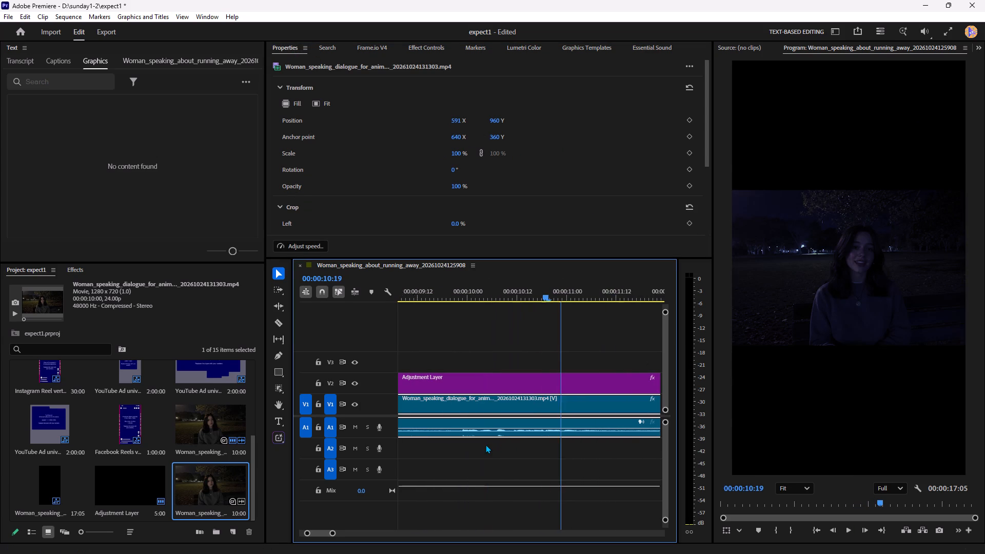
pyautogui.scroll(14, 486, 444)
pyautogui.click(480, 291)
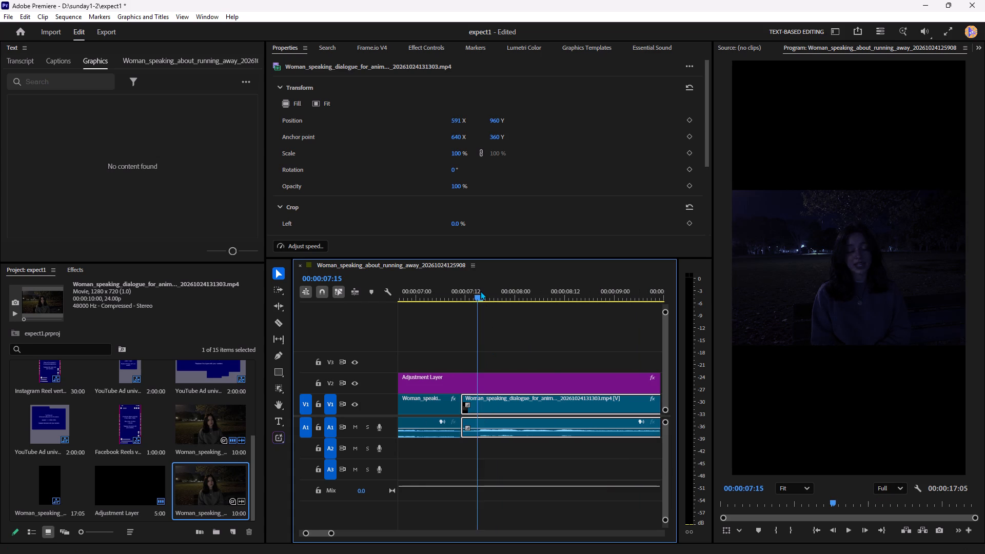
pyautogui.press('space')
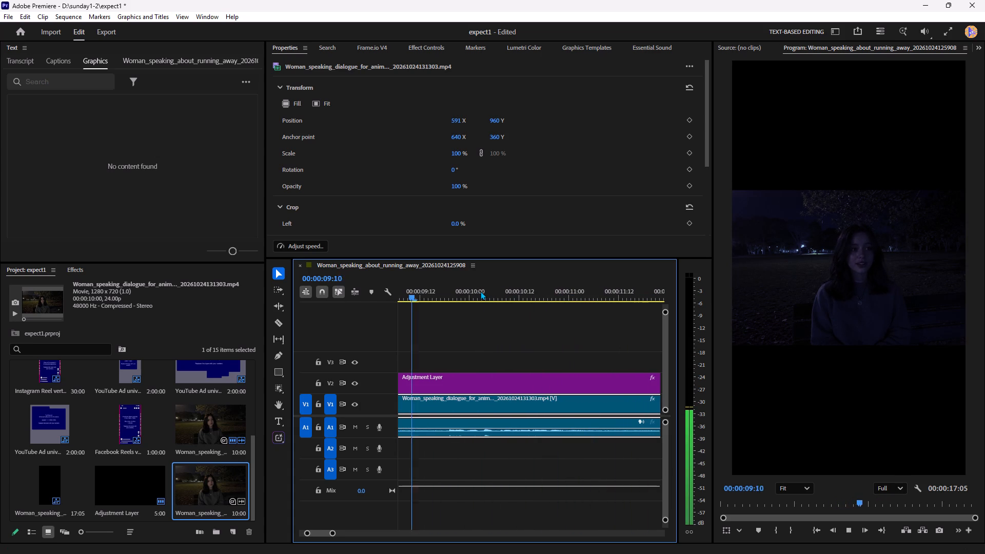
pyautogui.press('space')
# Cut out the dialogue clip's section between 00:00:08:21 and 00:00:09:14 and close the gap.
pyautogui.scroll(6, 466, 419)
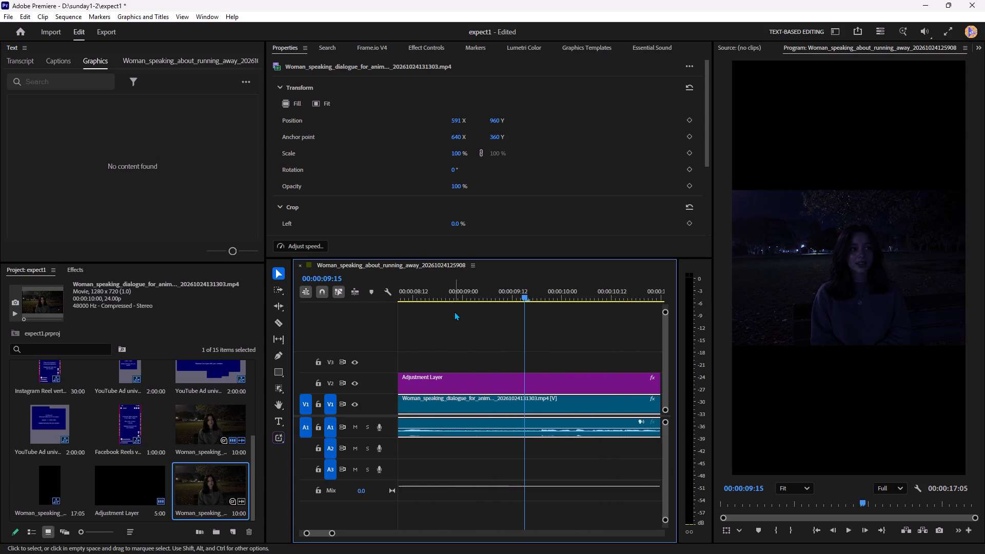
pyautogui.moveTo(457, 296); pyautogui.dragTo(452, 300)
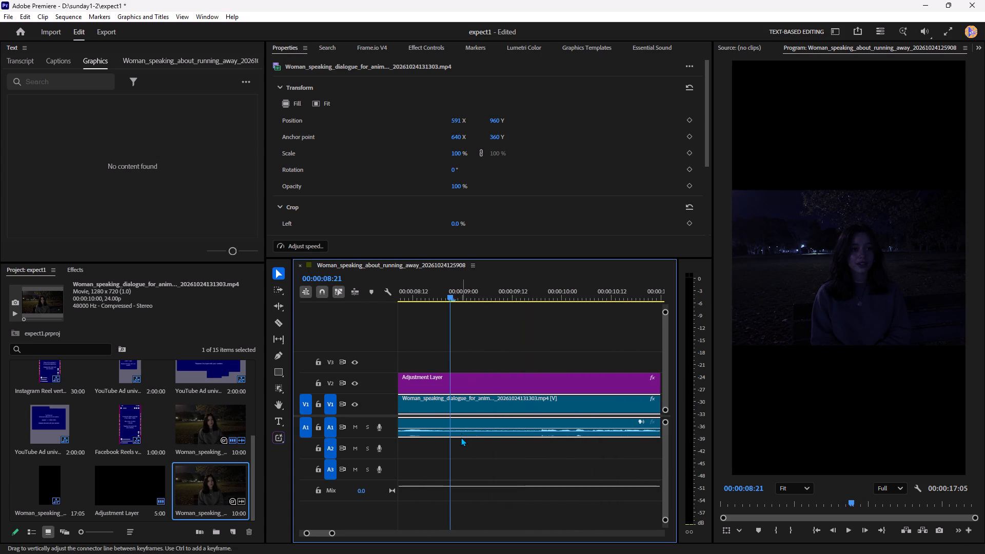
pyautogui.click(460, 437)
pyautogui.hotkey('ctrl', 'k')
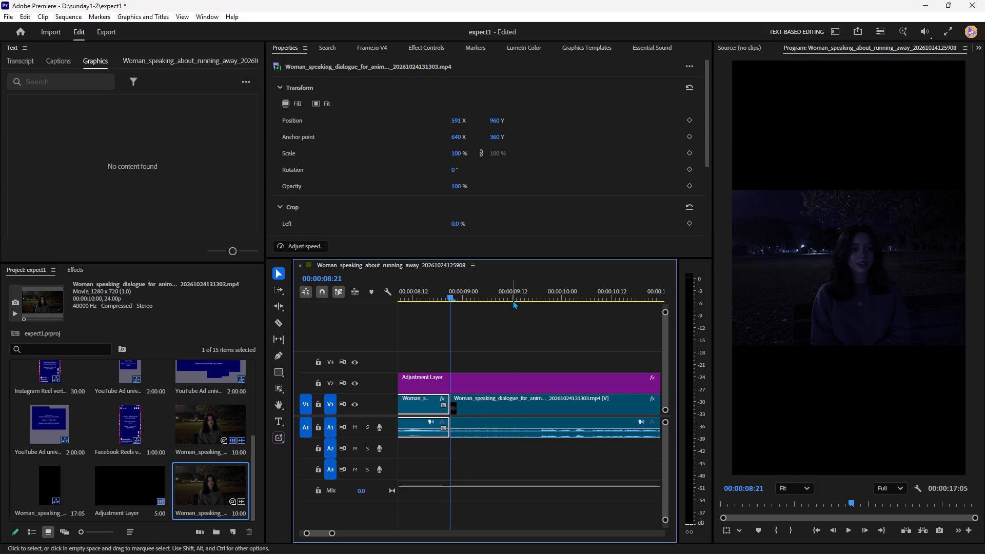
pyautogui.moveTo(515, 299); pyautogui.dragTo(524, 300)
pyautogui.click(529, 407)
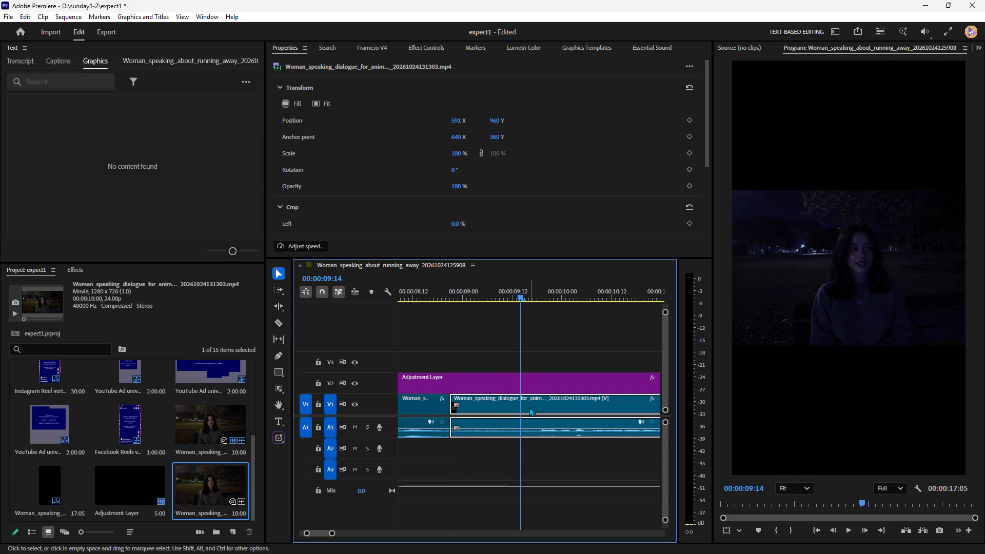
pyautogui.hotkey('ctrl', 'k')
pyautogui.press('Delete')
pyautogui.click(495, 399)
pyautogui.press('Delete')
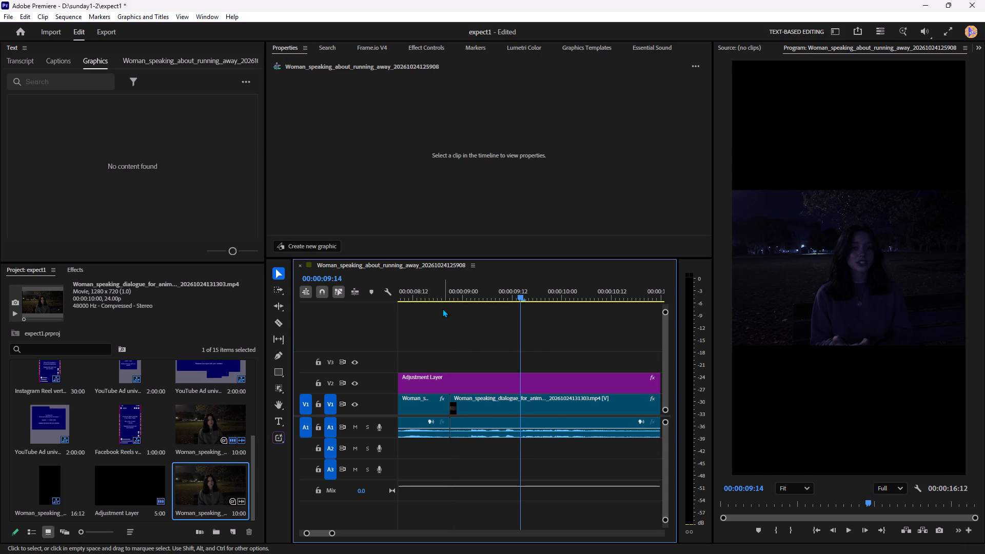
# Play across the cut, remove the dialogue clip's section between 00:00:10:17 and 00:00:11:10, and close the gap.
pyautogui.click(437, 291)
pyautogui.press('space')
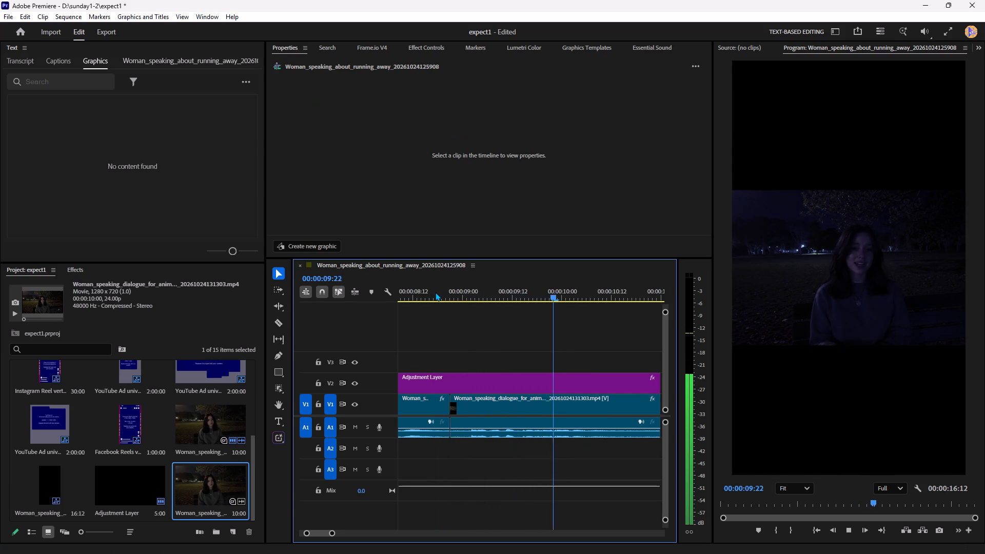
pyautogui.press('space')
pyautogui.scroll(-9, 519, 375)
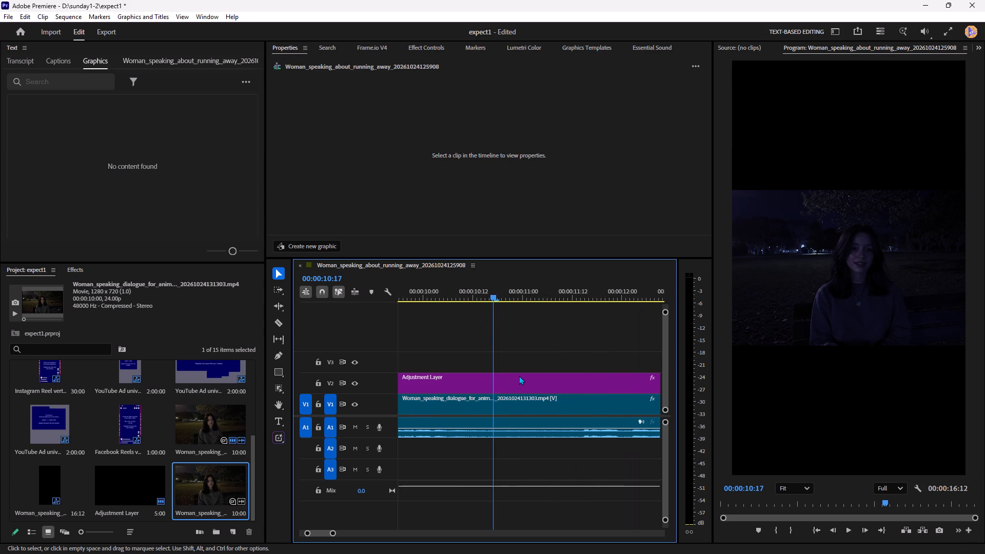
pyautogui.click(510, 429)
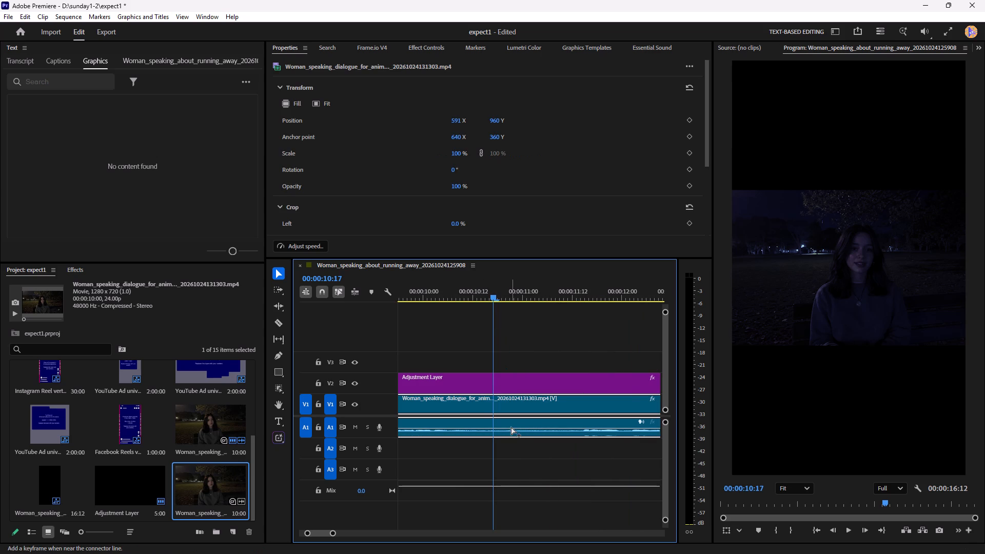
pyautogui.hotkey('ctrl', 'k')
pyautogui.click(567, 295)
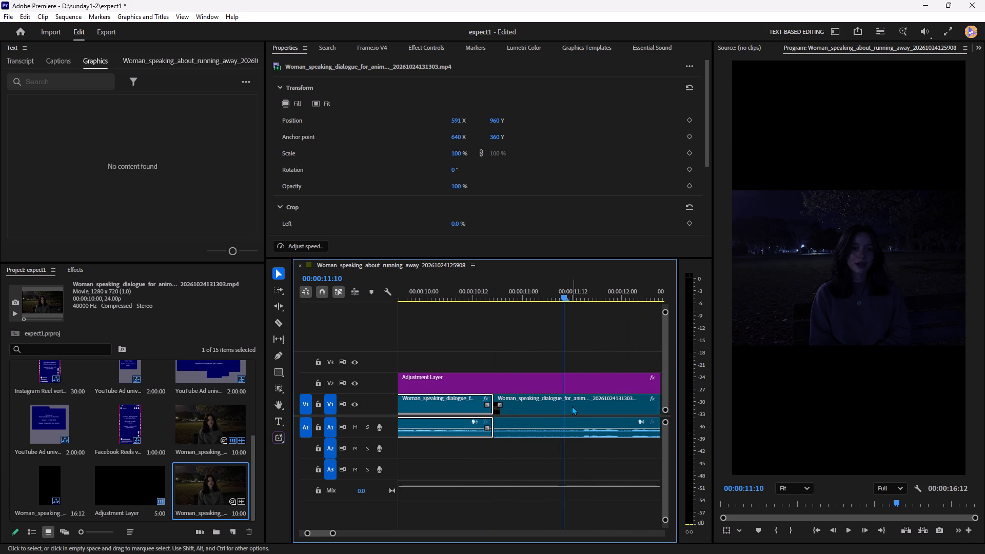
pyautogui.click(572, 406)
pyautogui.hotkey('ctrl', 'k')
pyautogui.press('Delete')
pyautogui.click(541, 401)
pyautogui.press('Delete')
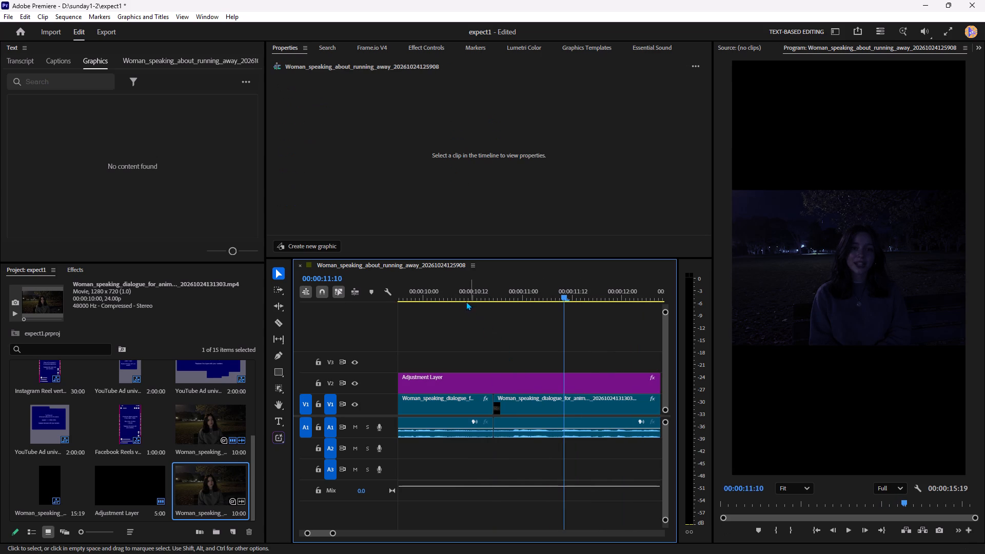
# Play across the latest dialogue cut and on past the adjustment layer's end to check where the speech finishes.
pyautogui.click(456, 295)
pyautogui.press('space')
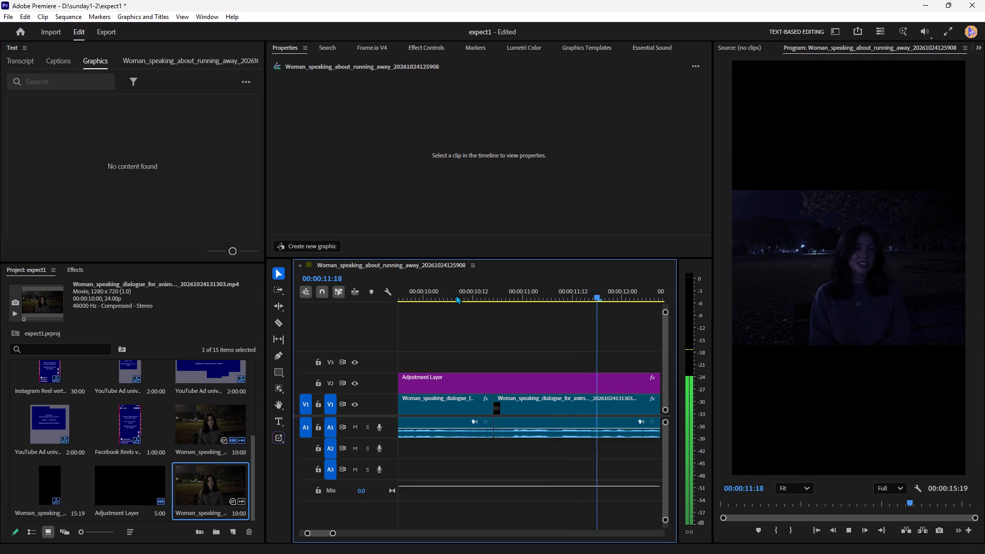
pyautogui.press('space')
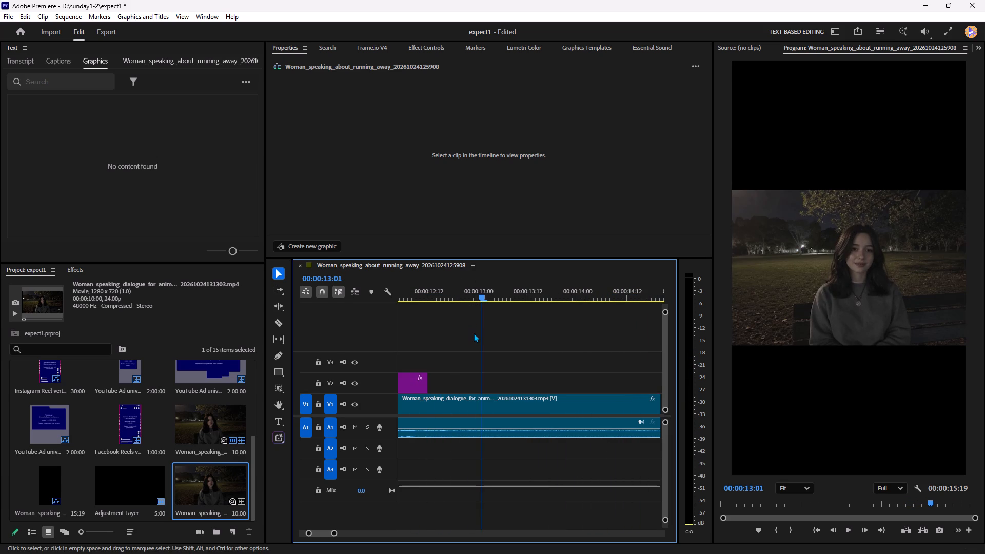
pyautogui.scroll(7, 474, 333)
pyautogui.click(536, 299)
pyautogui.press('space')
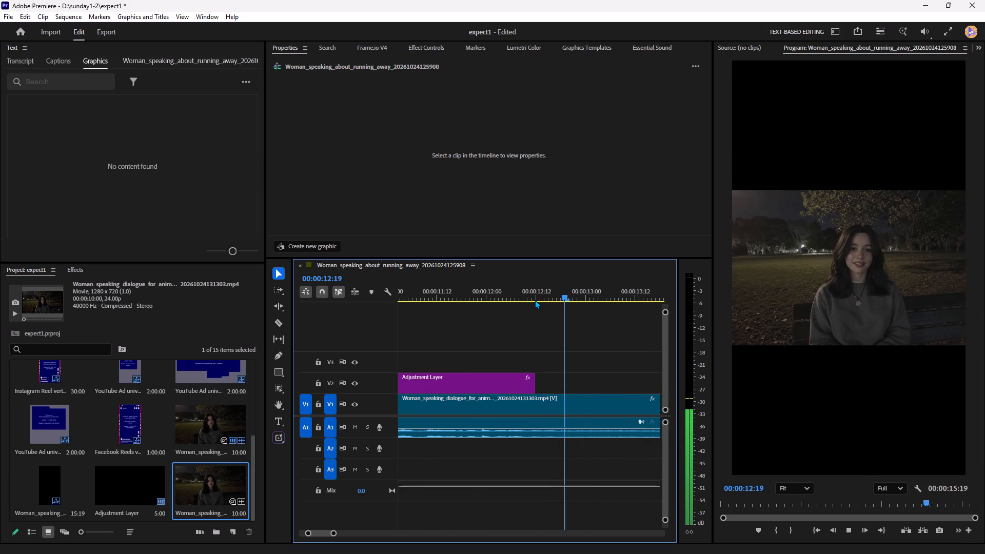
pyautogui.press('space')
# Trim the end of the last dialogue clip, with its audio, back to 00:00:12:23.
pyautogui.scroll(-8, 586, 357)
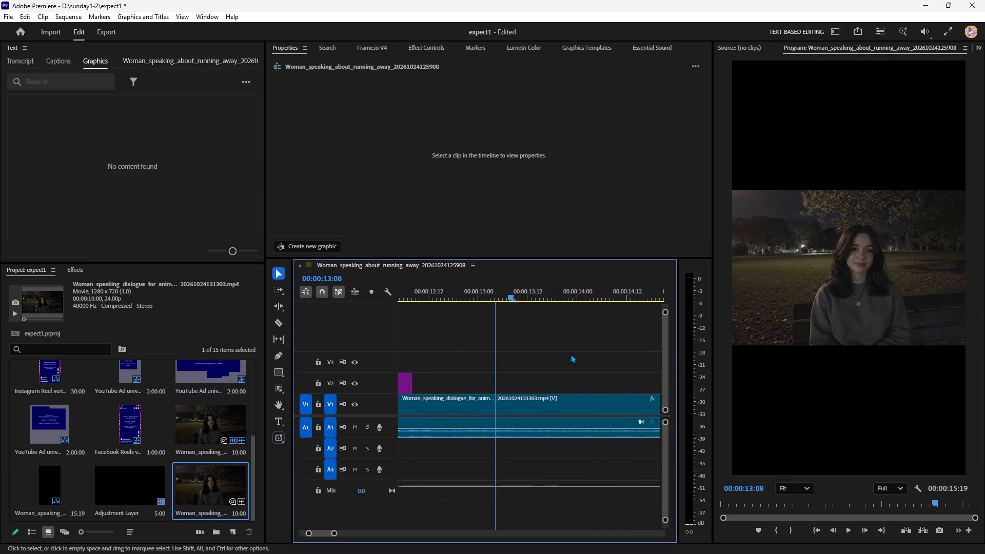
pyautogui.scroll(-3, 567, 354)
pyautogui.scroll(1, 567, 354)
pyautogui.scroll(-6, 567, 354)
pyautogui.scroll(5, 567, 354)
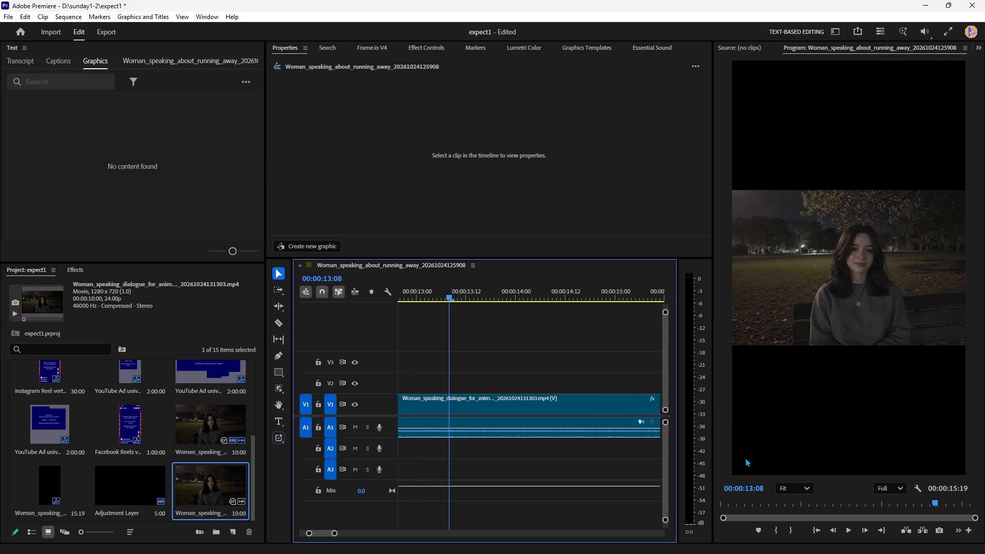
pyautogui.scroll(-4, 599, 436)
pyautogui.moveTo(630, 419); pyautogui.dragTo(470, 430)
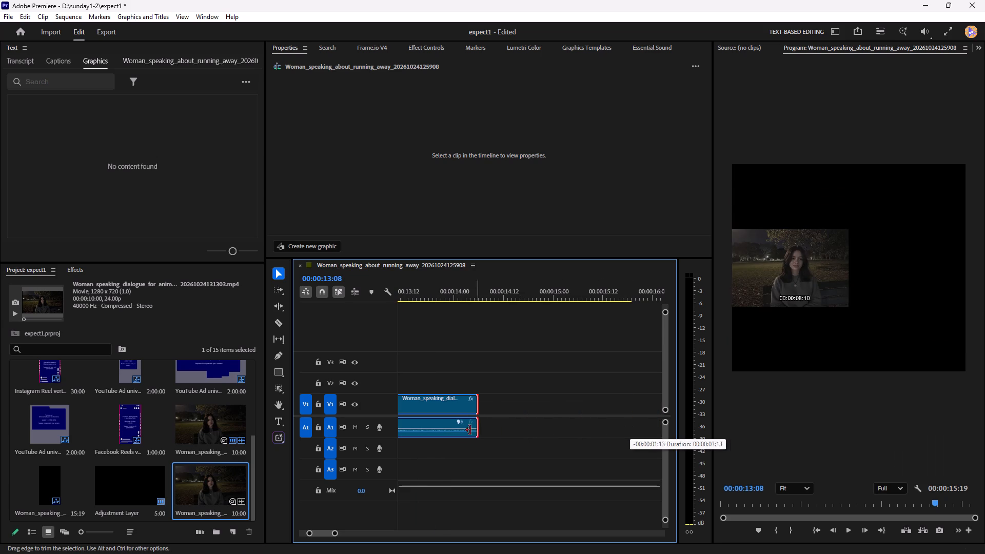
pyautogui.moveTo(470, 430); pyautogui.dragTo(443, 434)
pyautogui.scroll(8, 458, 437)
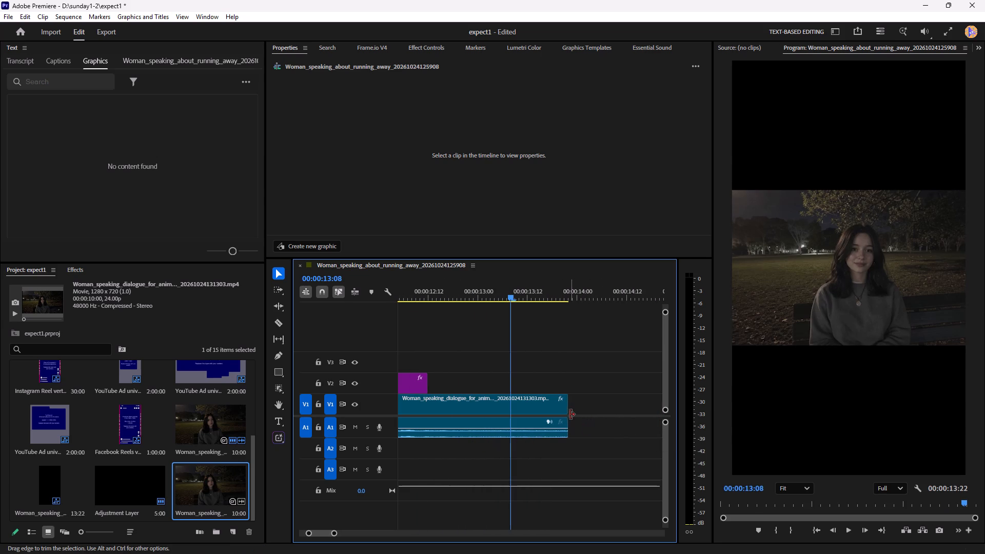
pyautogui.moveTo(569, 415); pyautogui.dragTo(524, 419)
pyautogui.moveTo(566, 417); pyautogui.dragTo(497, 427)
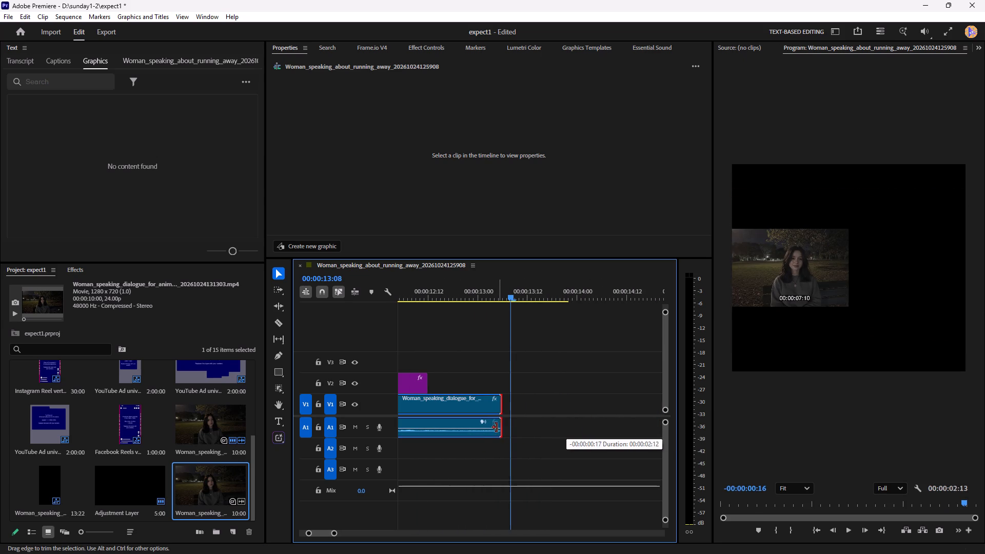
pyautogui.moveTo(497, 427); pyautogui.dragTo(470, 428)
pyautogui.scroll(8, 480, 432)
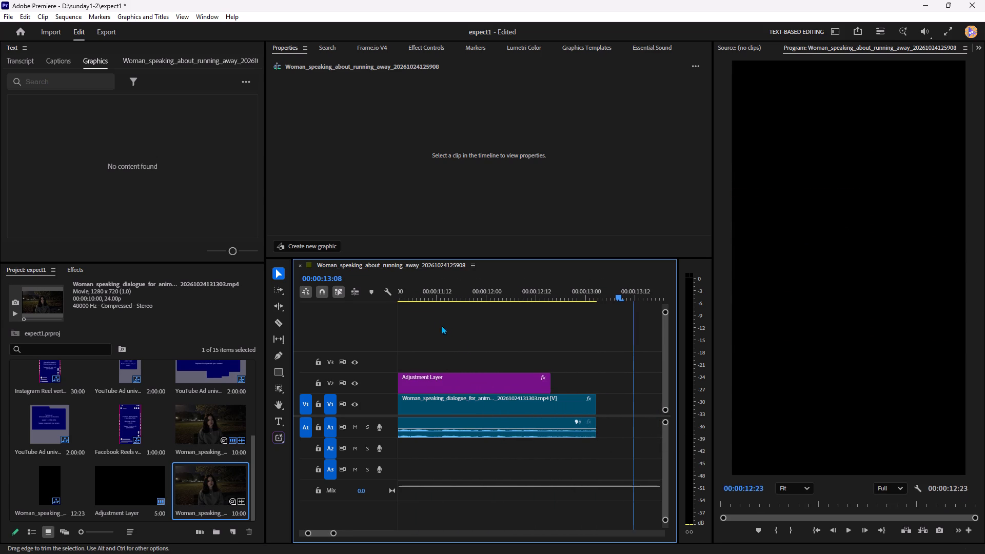
# Play the ending, trim the last dialogue clip's end to 00:00:12:20, and play back the edited sequence.
pyautogui.click(432, 287)
pyautogui.press('space')
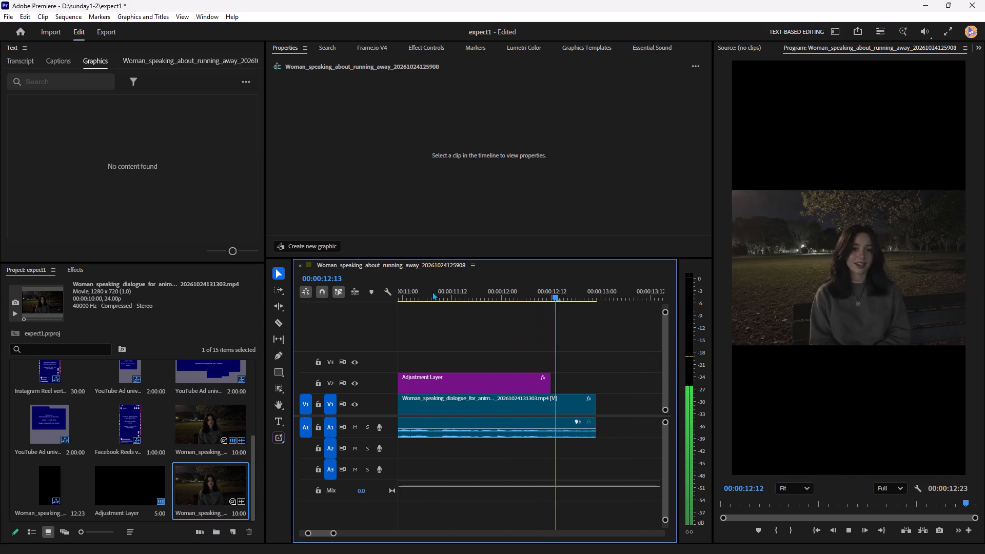
pyautogui.press('space')
pyautogui.moveTo(594, 400); pyautogui.dragTo(570, 405)
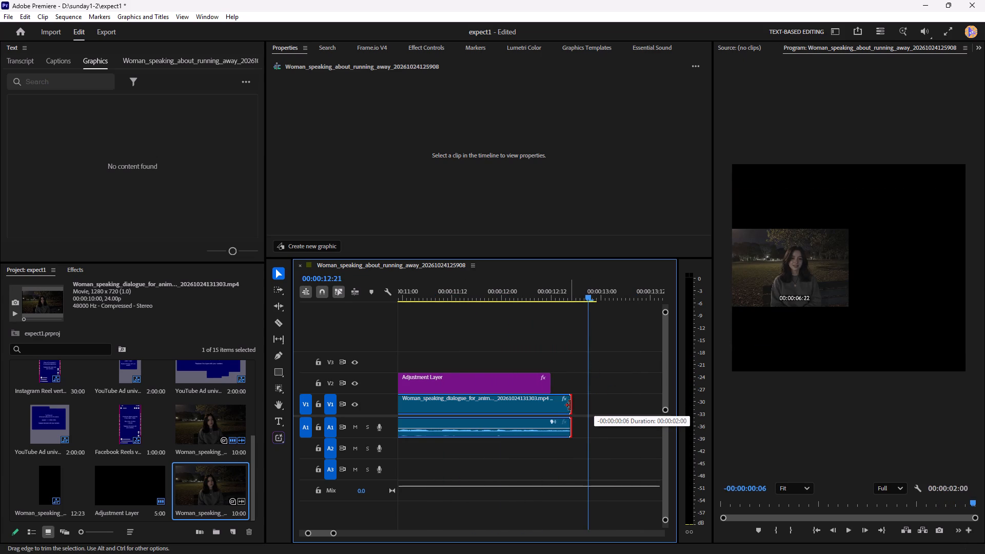
pyautogui.moveTo(570, 405); pyautogui.dragTo(581, 406)
pyautogui.press('space')
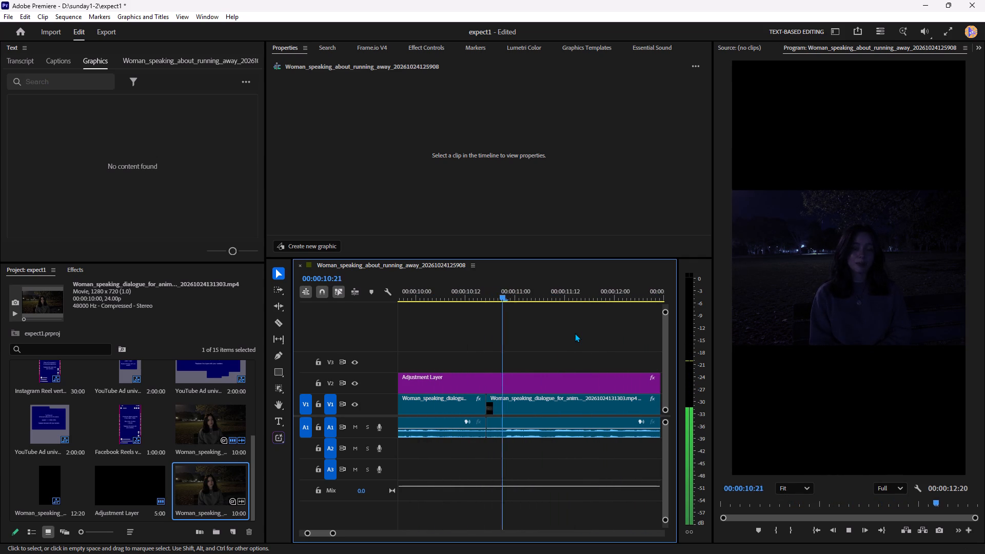
pyautogui.press('space')
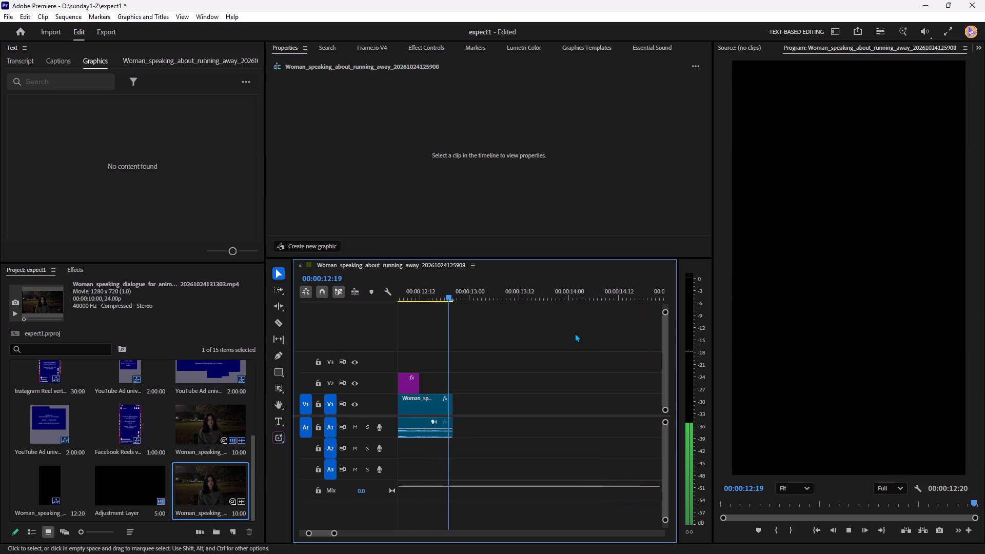
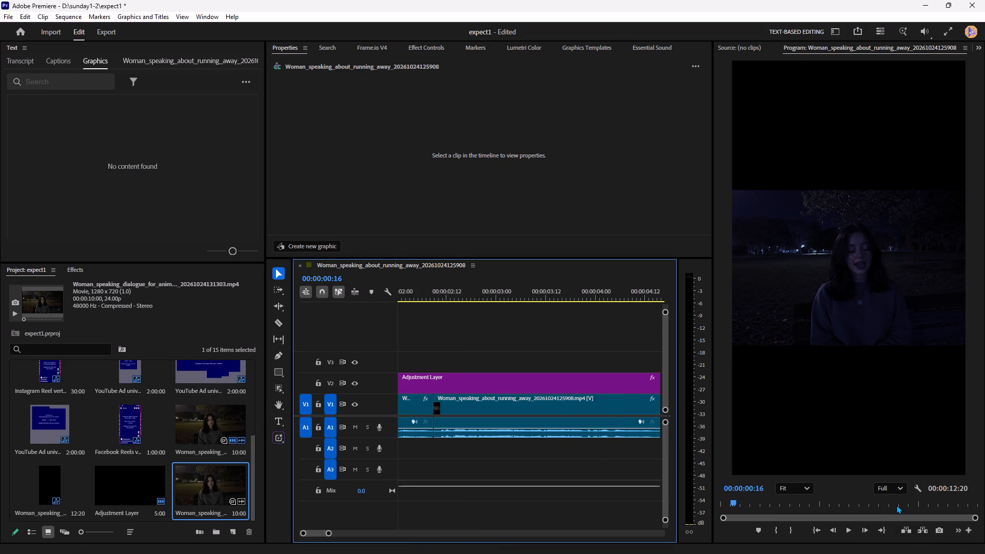
pyautogui.moveTo(897, 505); pyautogui.dragTo(984, 492)
pyautogui.scroll(-5, 386, 463)
pyautogui.scroll(-3, 608, 461)
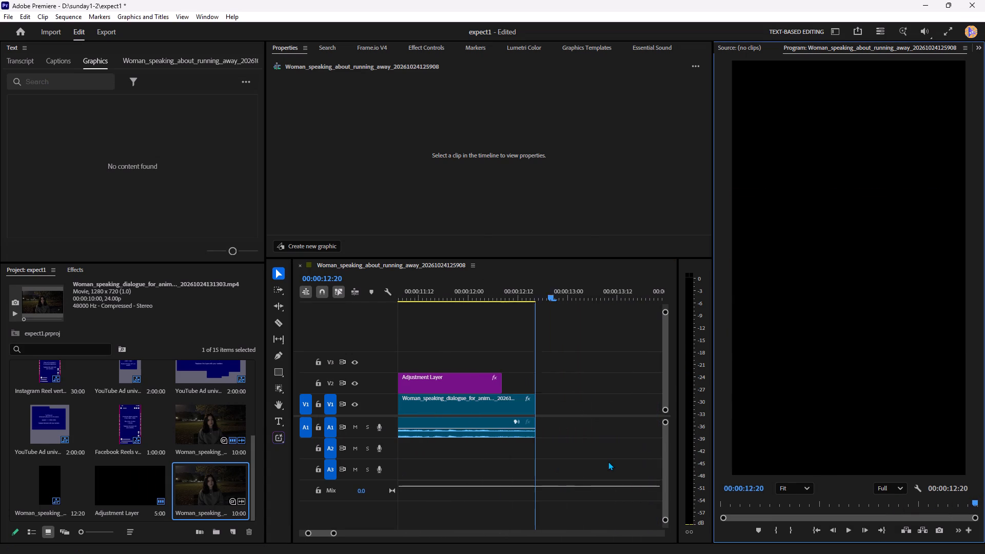
pyautogui.scroll(-2, 608, 461)
pyautogui.hotkey('ctrl', 'i')
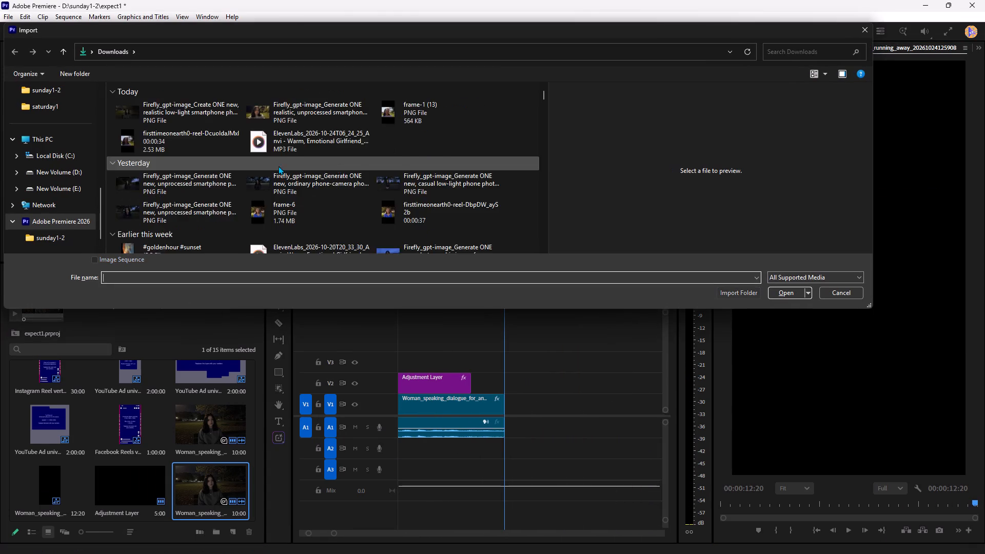
pyautogui.click(204, 126)
pyautogui.click(200, 122)
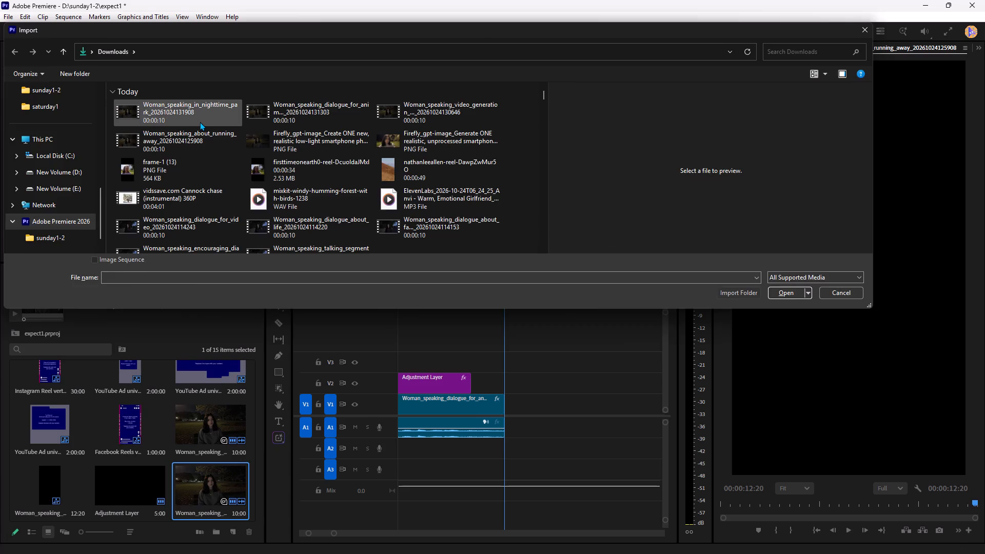
pyautogui.press('Return')
pyautogui.moveTo(57, 481); pyautogui.dragTo(480, 423)
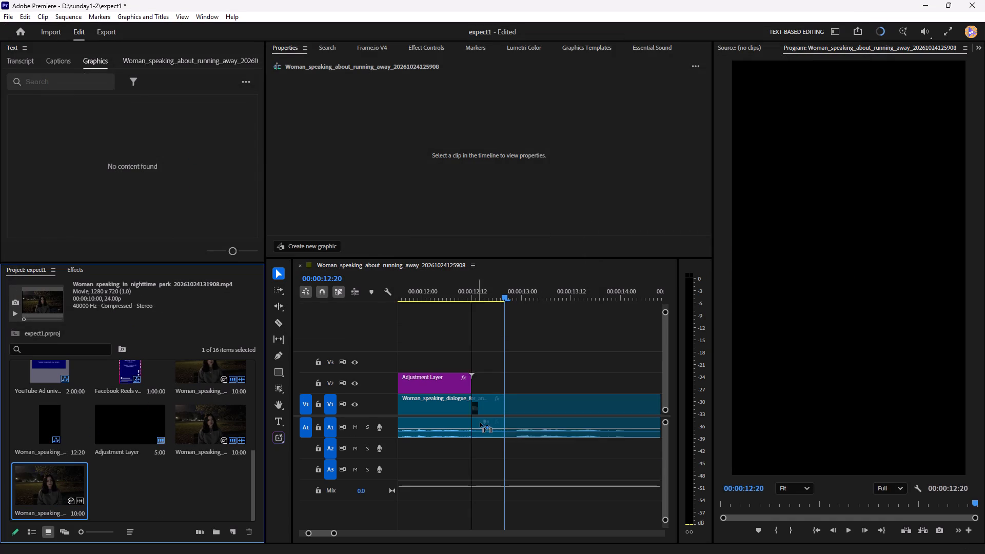
pyautogui.moveTo(480, 423); pyautogui.dragTo(509, 418)
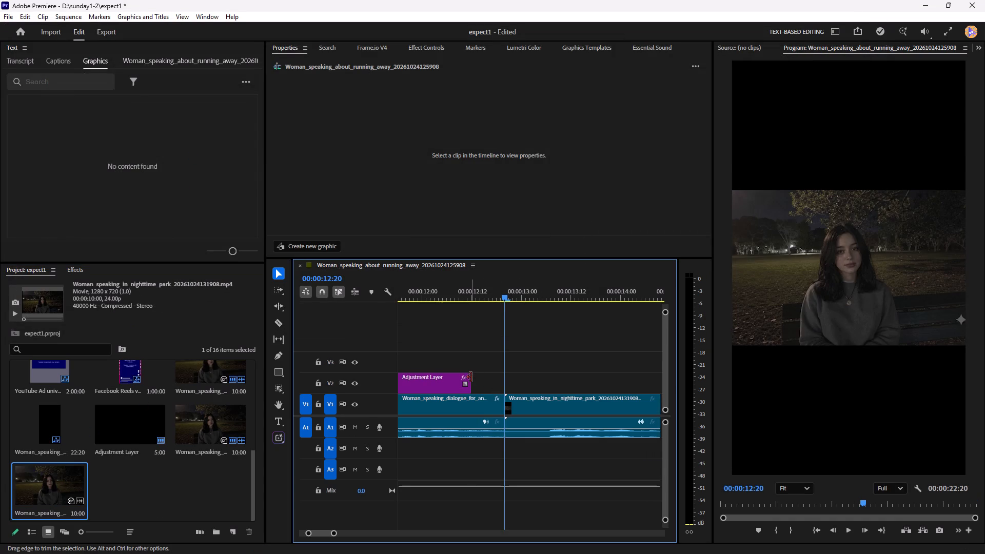
# Extend the adjustment layer on V2 over the start of the new clip to about 00:00:14:03 and preview the join.
pyautogui.moveTo(471, 377); pyautogui.dragTo(631, 390)
pyautogui.press('space')
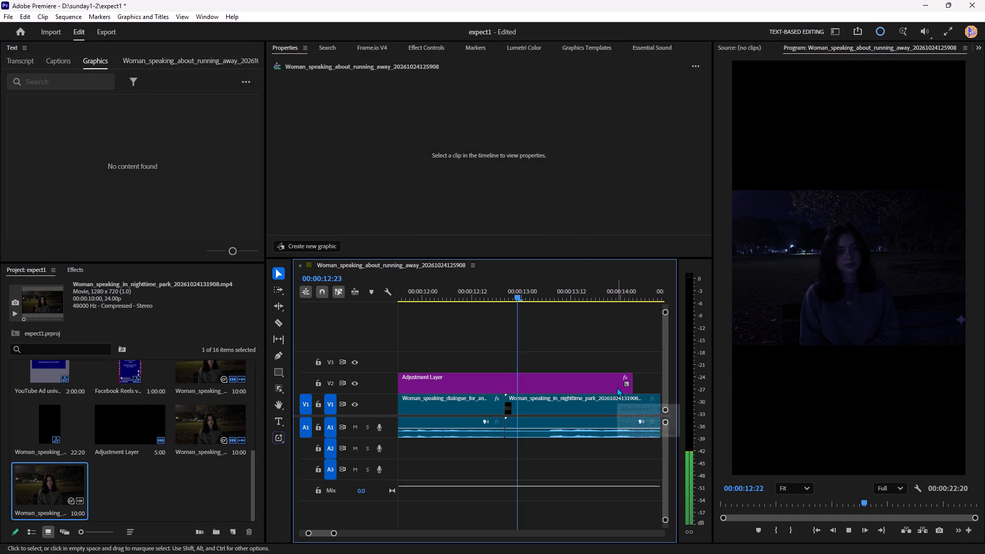
pyautogui.press('space')
pyautogui.click(518, 296)
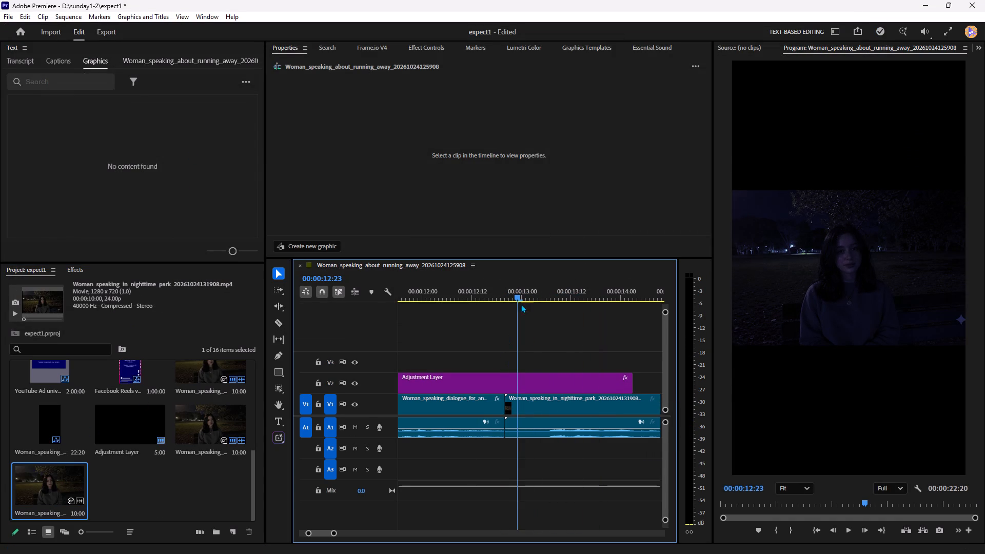
pyautogui.click(447, 299)
# Set the nighttime park clip's horizontal position to 591 and play across the join with the previous clip.
pyautogui.click(552, 414)
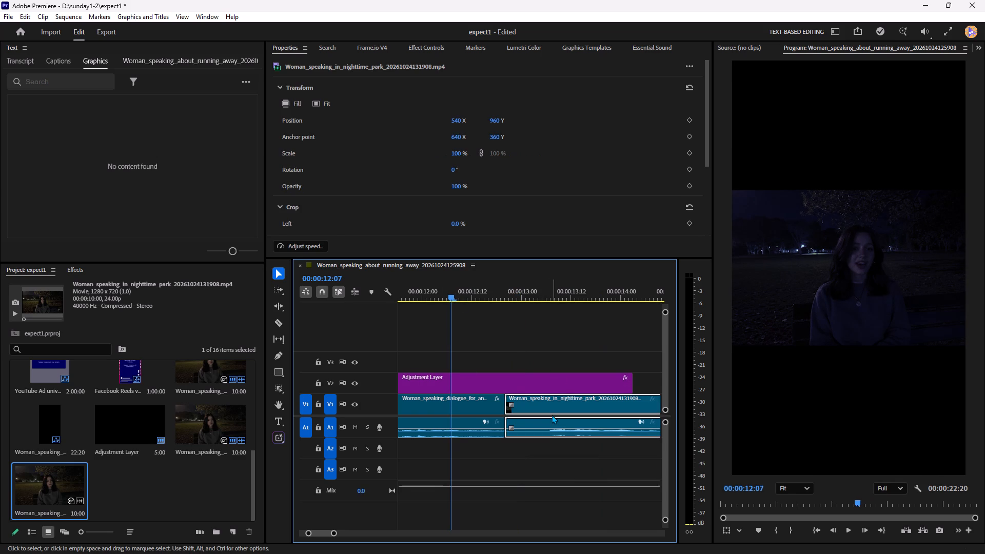
pyautogui.click(457, 117)
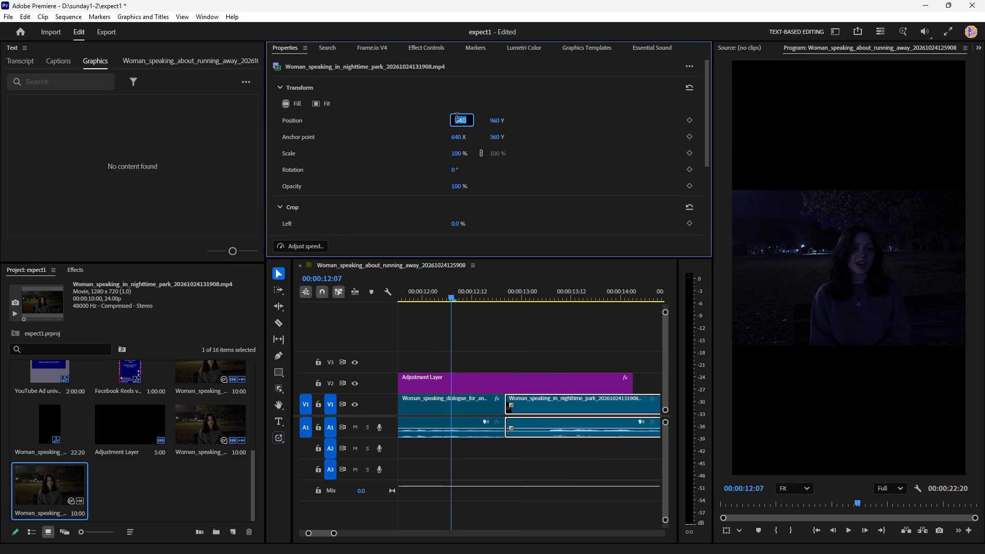
pyautogui.write('591')
pyautogui.click(523, 135)
pyautogui.press('space')
pyautogui.press('space')
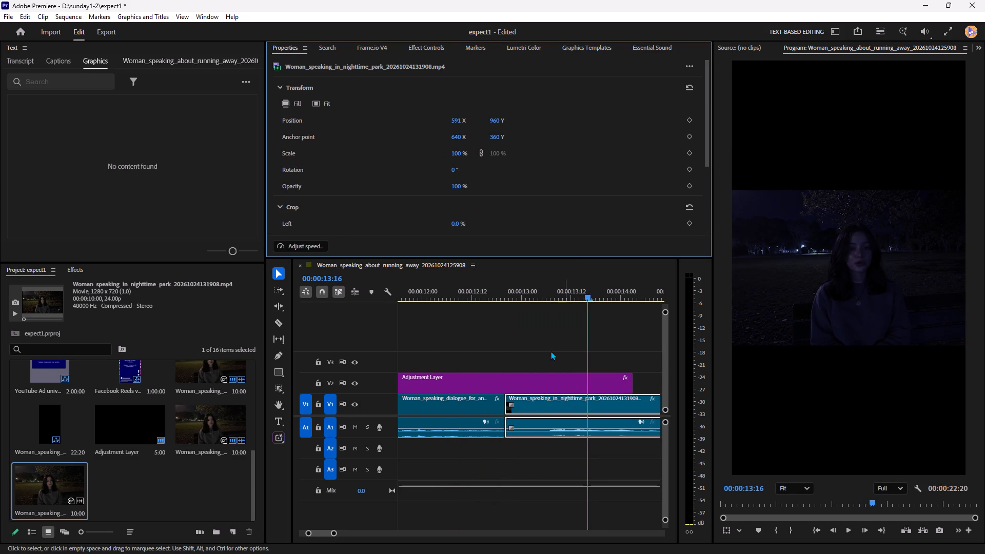
# Trim about 10 frames off the start of the nighttime park clip, close the gap before it, and play the join.
pyautogui.moveTo(506, 403); pyautogui.dragTo(531, 407)
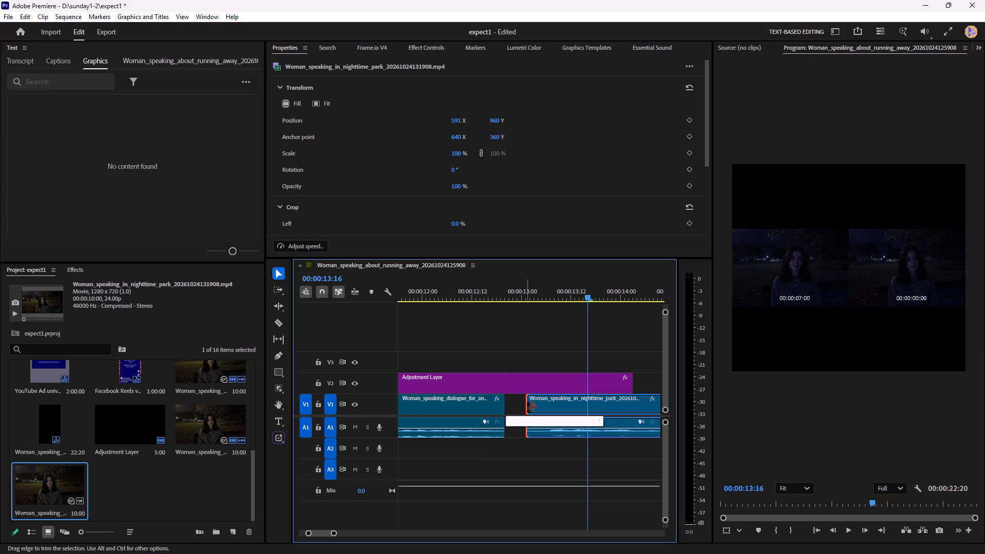
pyautogui.moveTo(531, 407); pyautogui.dragTo(548, 408)
pyautogui.click(529, 399)
pyautogui.press('Delete')
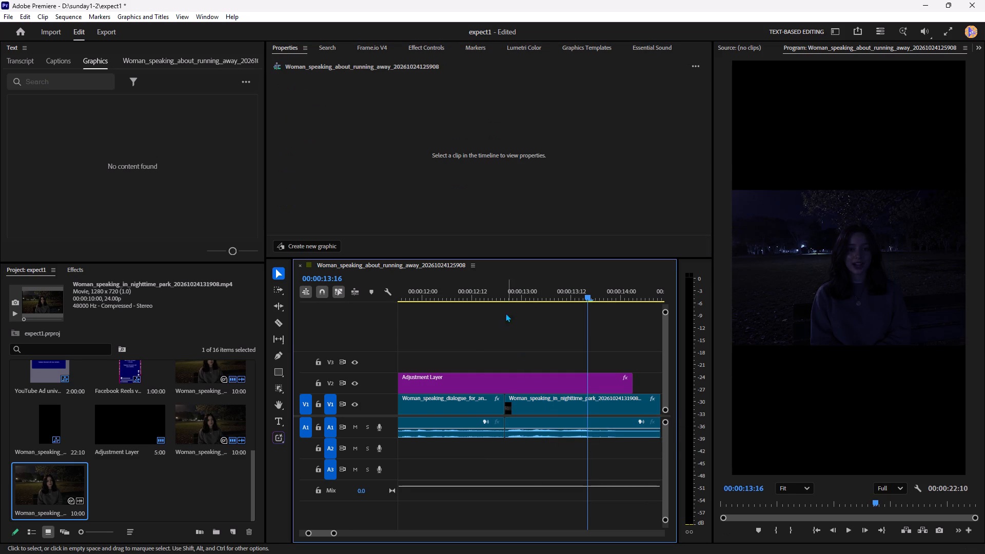
pyautogui.click(477, 294)
pyautogui.press('space')
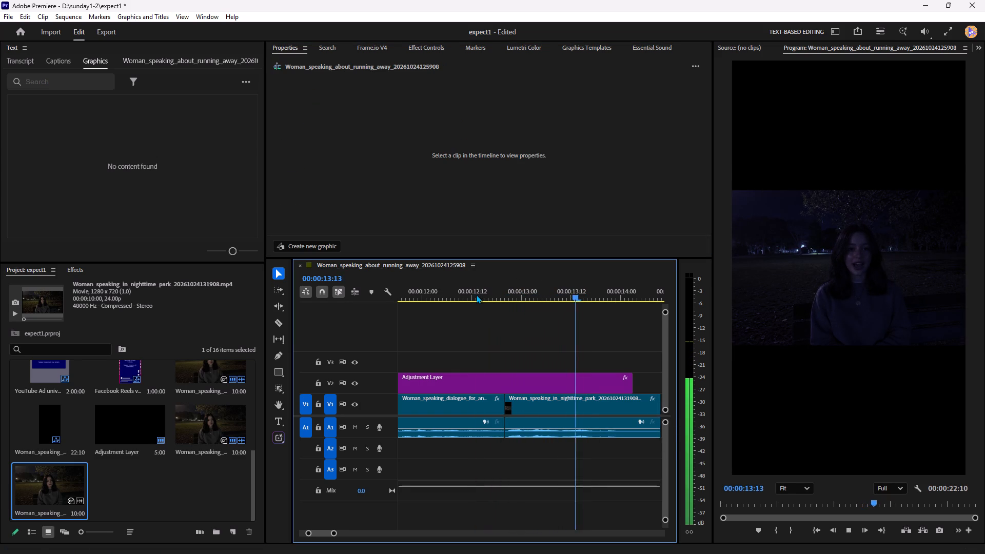
pyautogui.press('space')
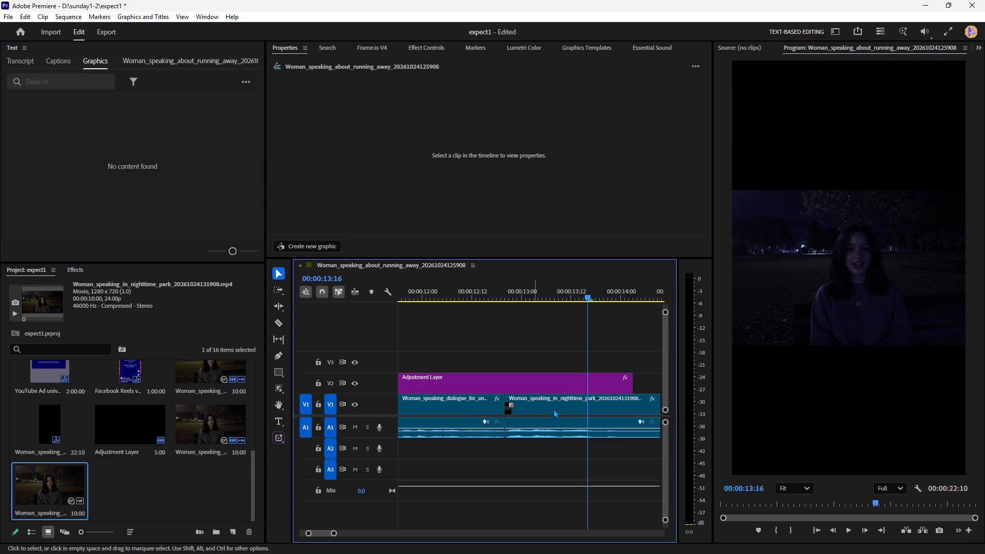
pyautogui.moveTo(421, 298); pyautogui.dragTo(385, 303)
pyautogui.press('space')
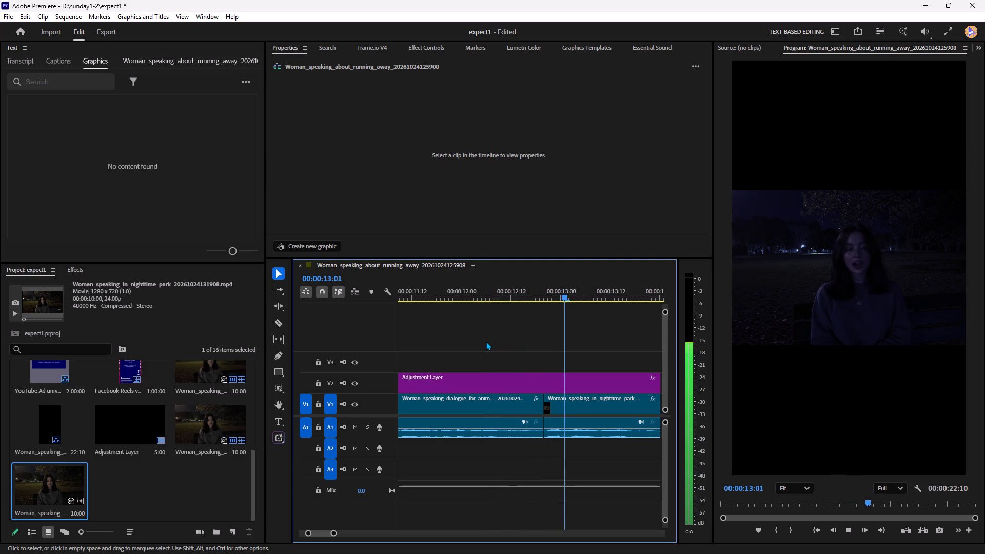
pyautogui.press('space')
# Undo the gap removal, extend the nighttime park clip's start back by one frame, close the gap again, and replay the join.
pyautogui.hotkey('ctrl', 'z')
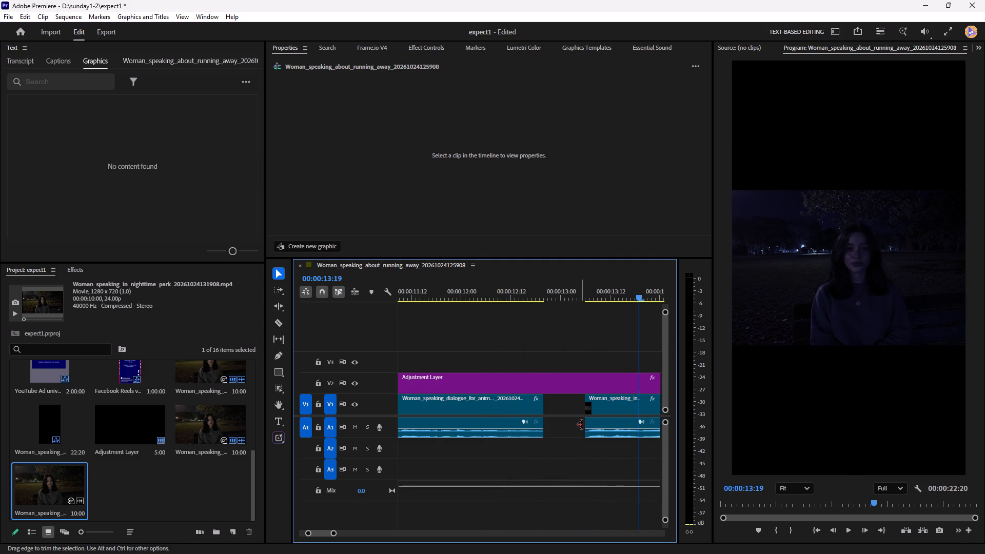
pyautogui.click(585, 422)
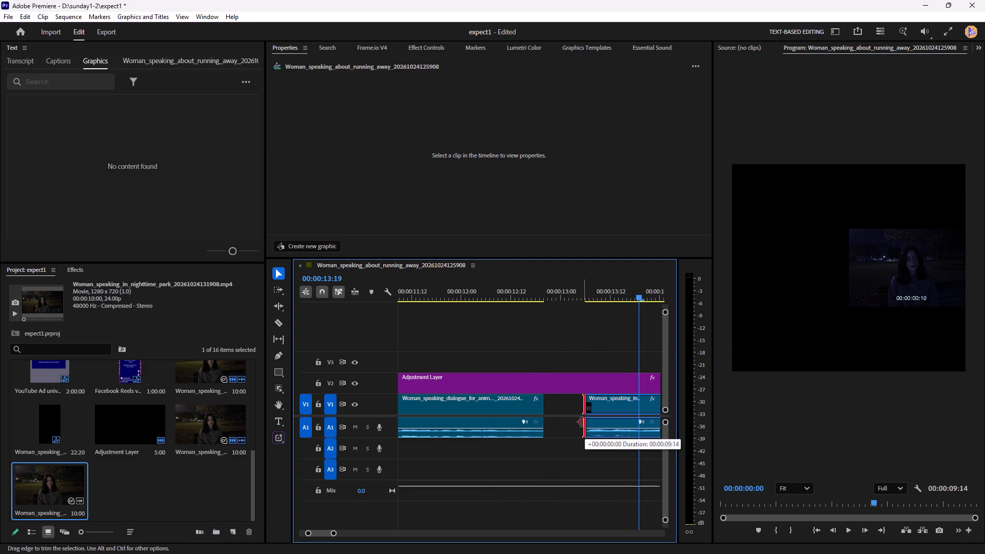
pyautogui.click(571, 422)
pyautogui.press('Delete')
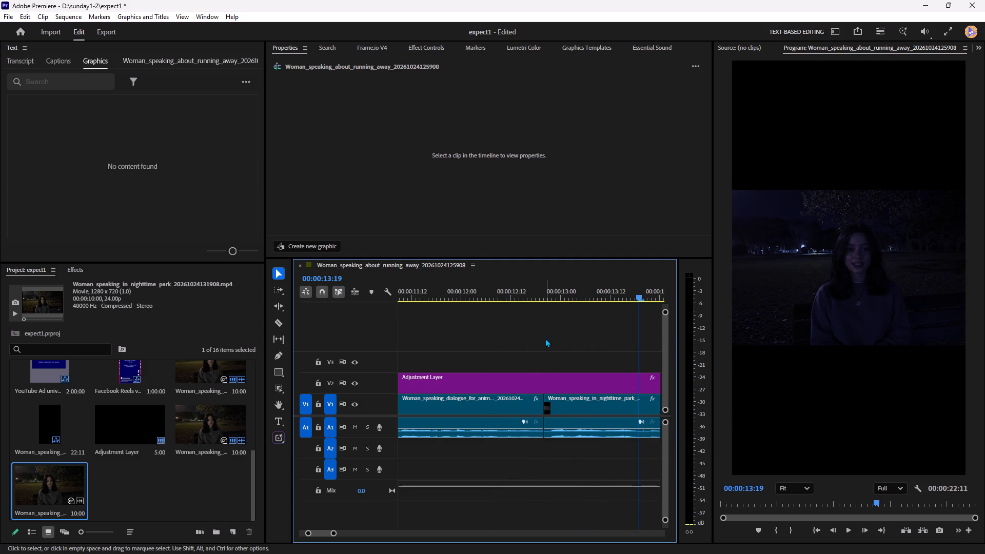
pyautogui.click(524, 298)
pyautogui.press('space')
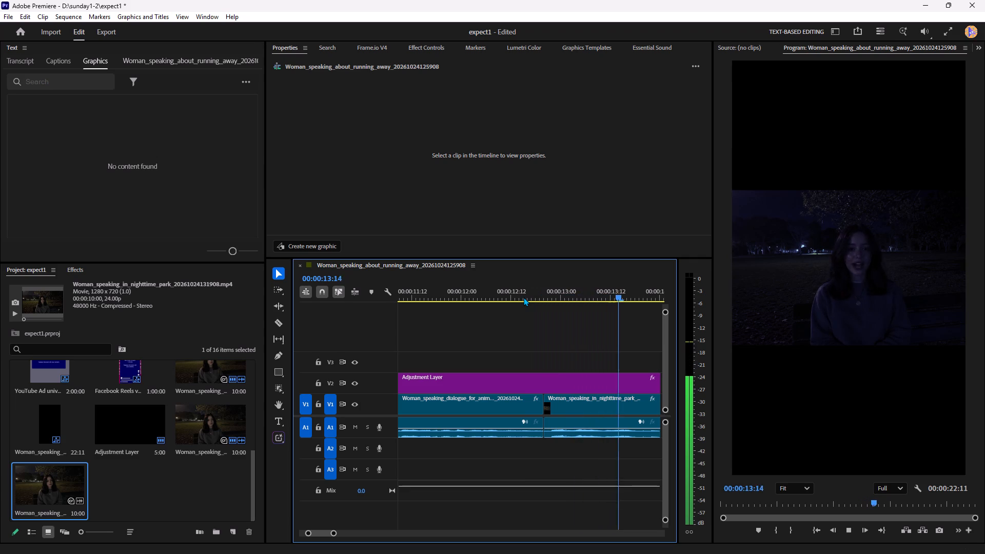
pyautogui.press('space')
# Split the nighttime park clip at 00:00:14:02, just before the end of the adjustment layer.
pyautogui.scroll(4, 551, 395)
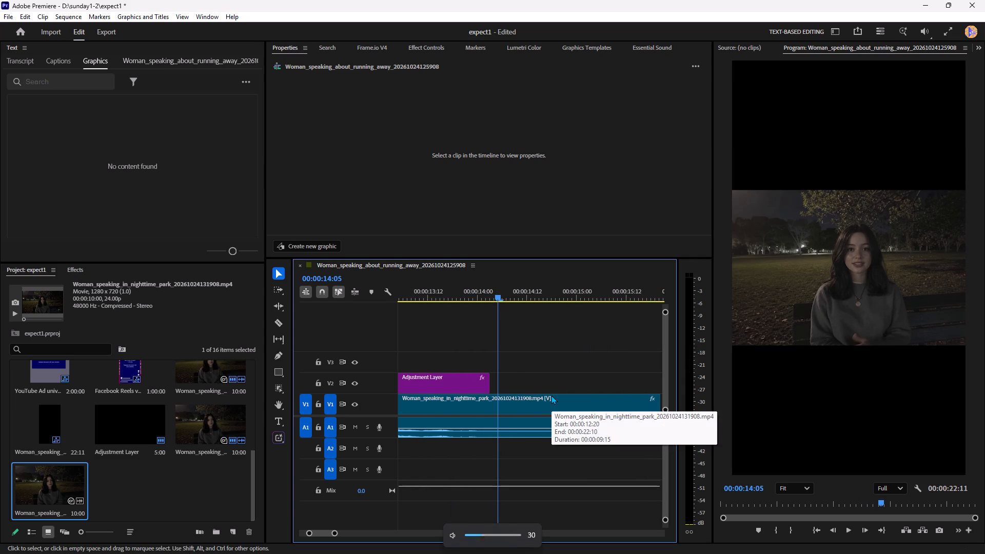
pyautogui.click(491, 295)
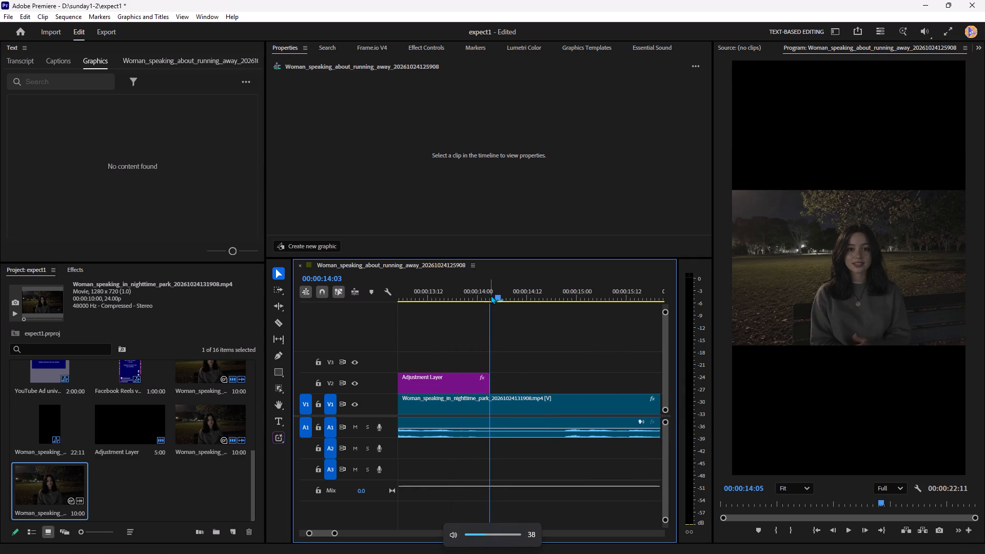
pyautogui.click(503, 409)
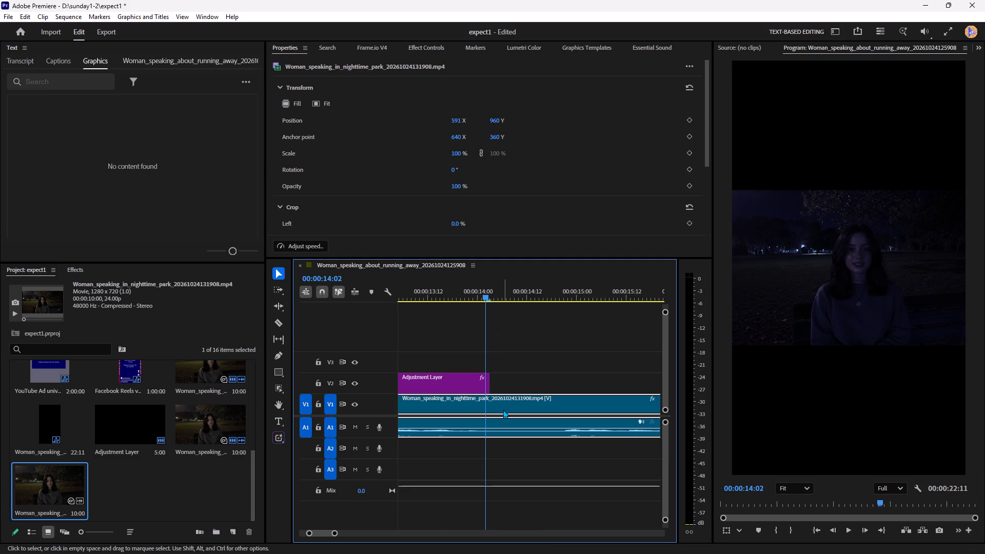
pyautogui.hotkey('ctrl', 'k')
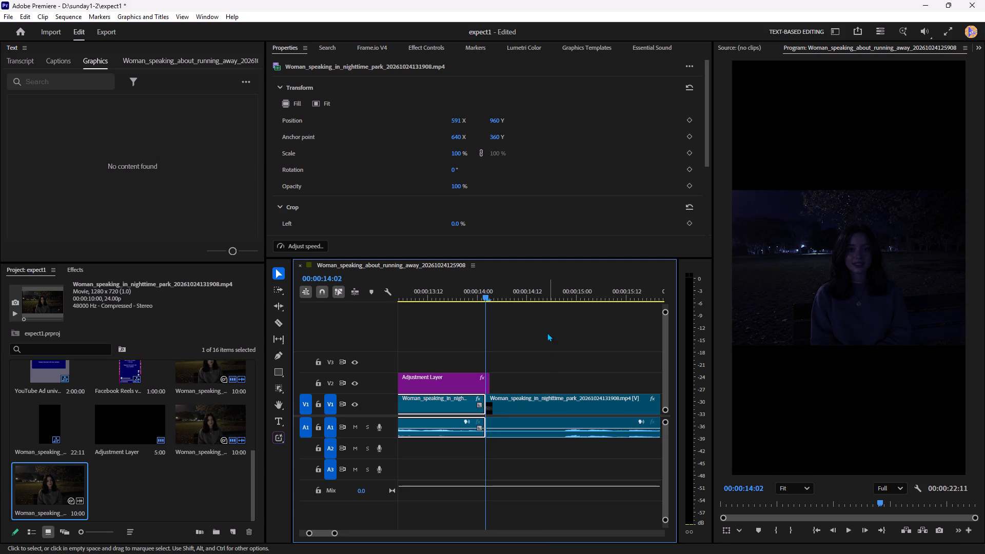
# Cut the section from 00:00:14:02 to 00:00:14:19 out of the nighttime park clip and close the gap.
pyautogui.click(551, 299)
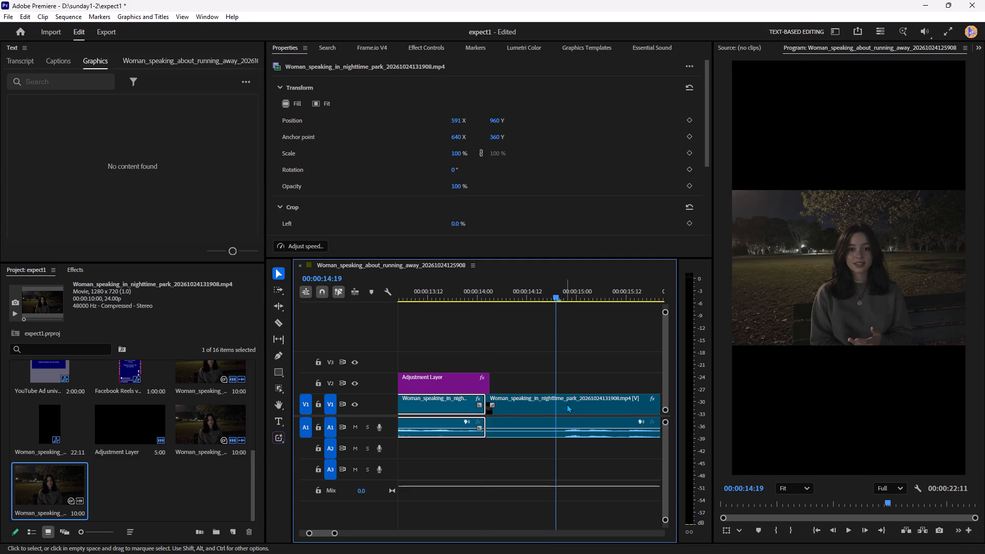
pyautogui.click(567, 404)
pyautogui.hotkey('ctrl', 'k')
pyautogui.press('Delete')
pyautogui.click(527, 402)
pyautogui.press('Delete')
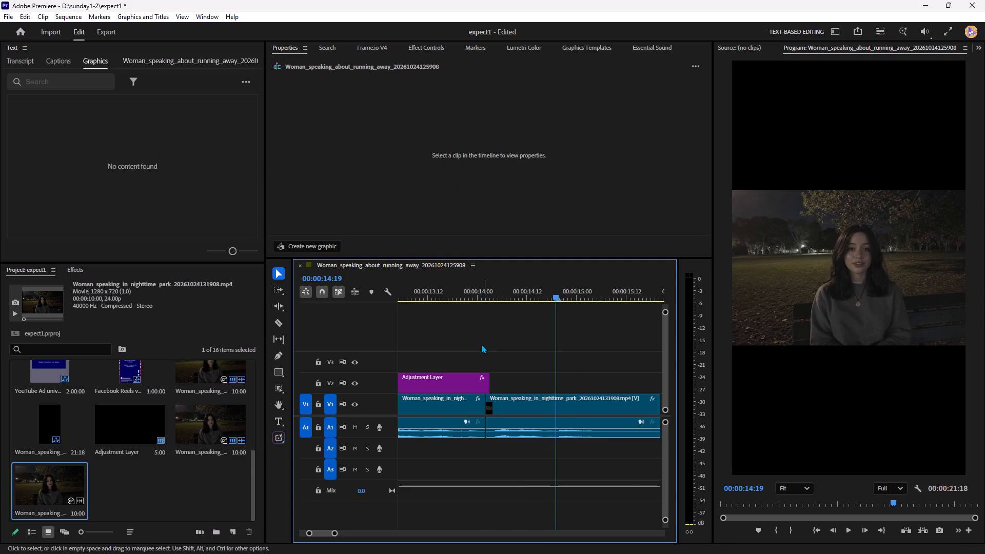
# Extend the adjustment layer's end to about 00:00:16:23 over the nighttime park clip and play across the latest join.
pyautogui.click(485, 385)
pyautogui.moveTo(490, 382); pyautogui.dragTo(673, 382)
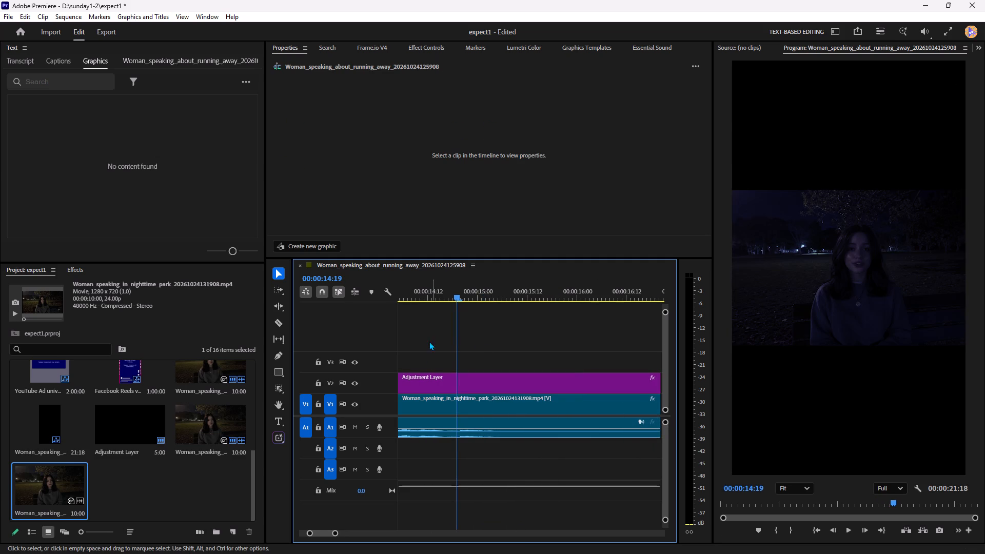
pyautogui.scroll(8, 461, 397)
pyautogui.click(416, 293)
pyautogui.press('space')
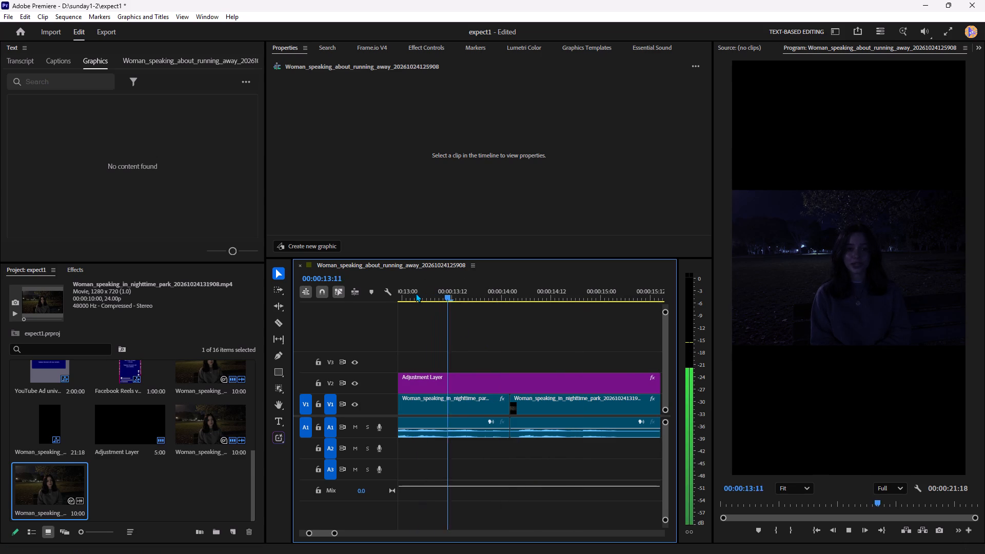
pyautogui.press('space')
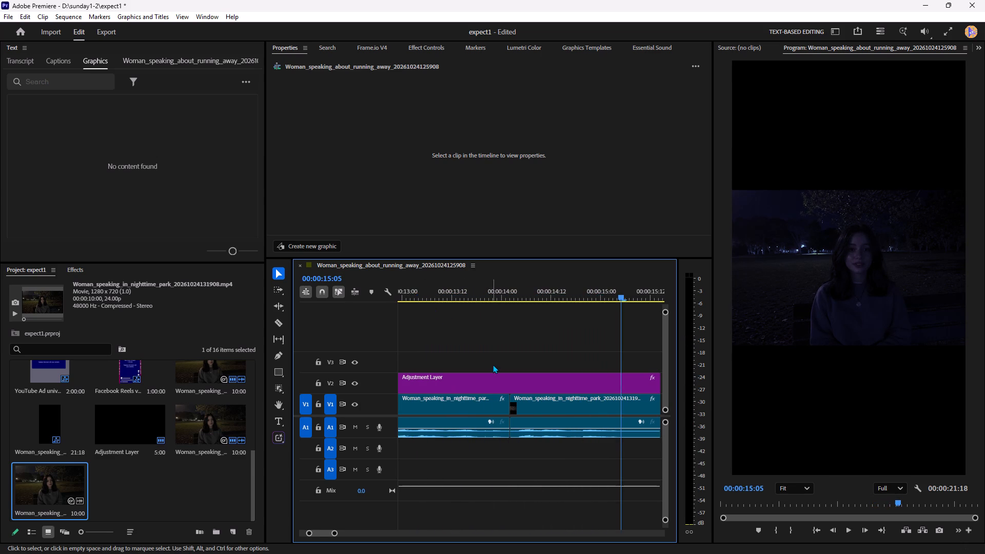
# Cut the section from 00:00:15:06 to 00:00:16:19 out of the nighttime park clip, close the gap, and play the join.
pyautogui.scroll(-9, 494, 364)
pyautogui.click(513, 414)
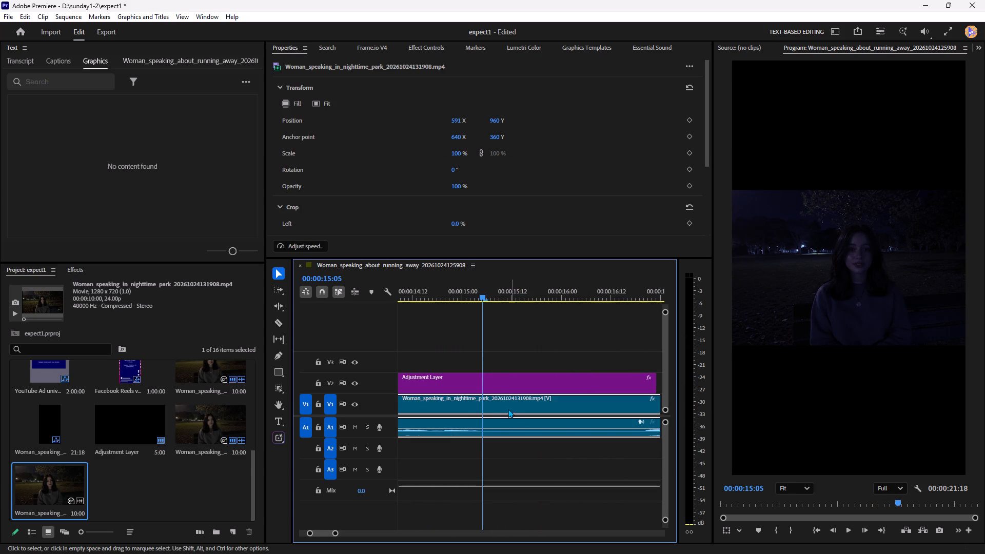
pyautogui.click(488, 294)
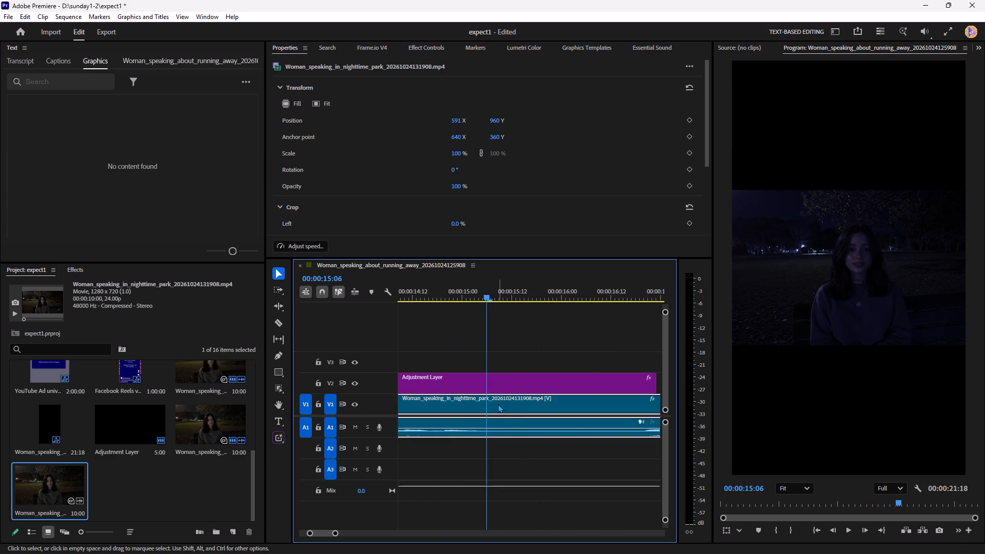
pyautogui.hotkey('ctrl', 'k')
pyautogui.moveTo(616, 298); pyautogui.dragTo(618, 298)
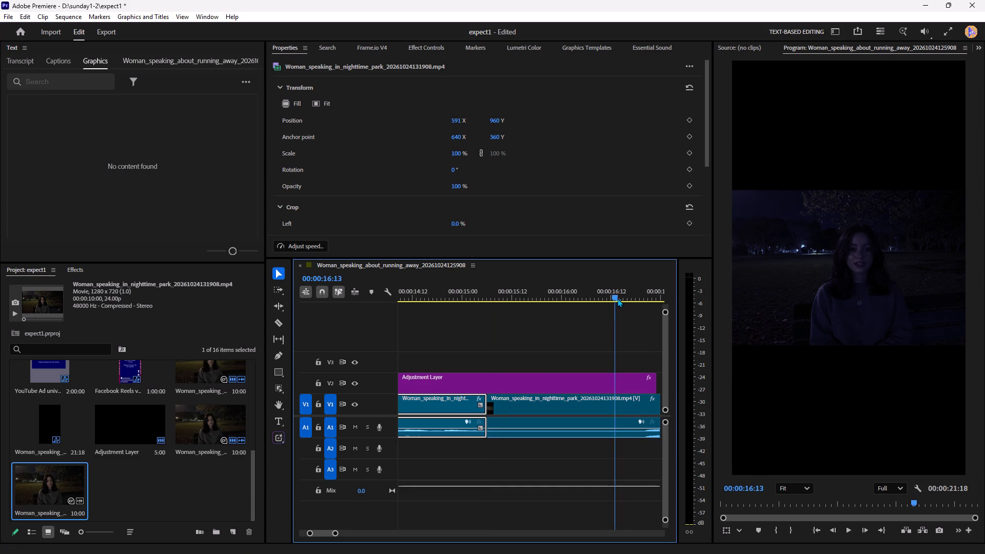
pyautogui.moveTo(618, 298); pyautogui.dragTo(640, 302)
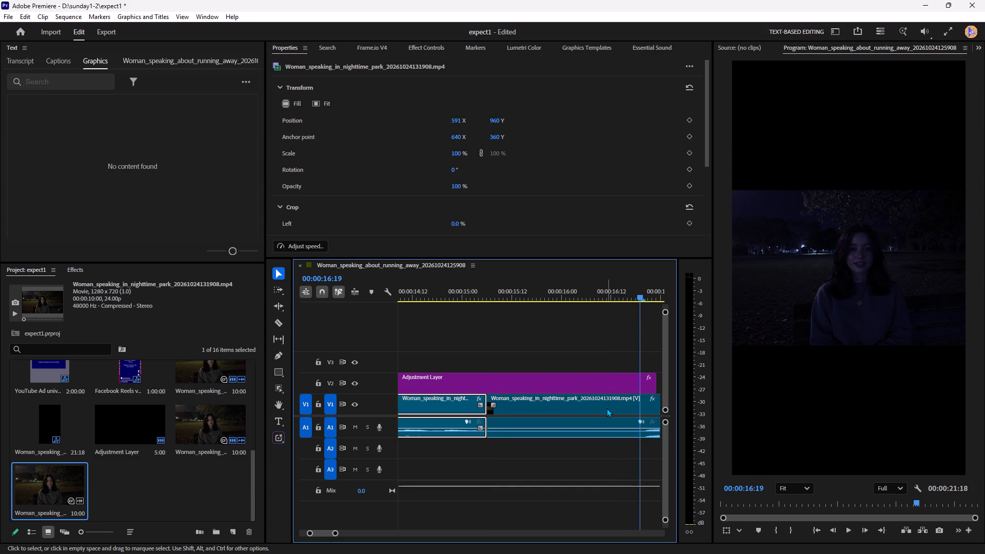
pyautogui.click(607, 408)
pyautogui.hotkey('ctrl', 'k')
pyautogui.press('Delete')
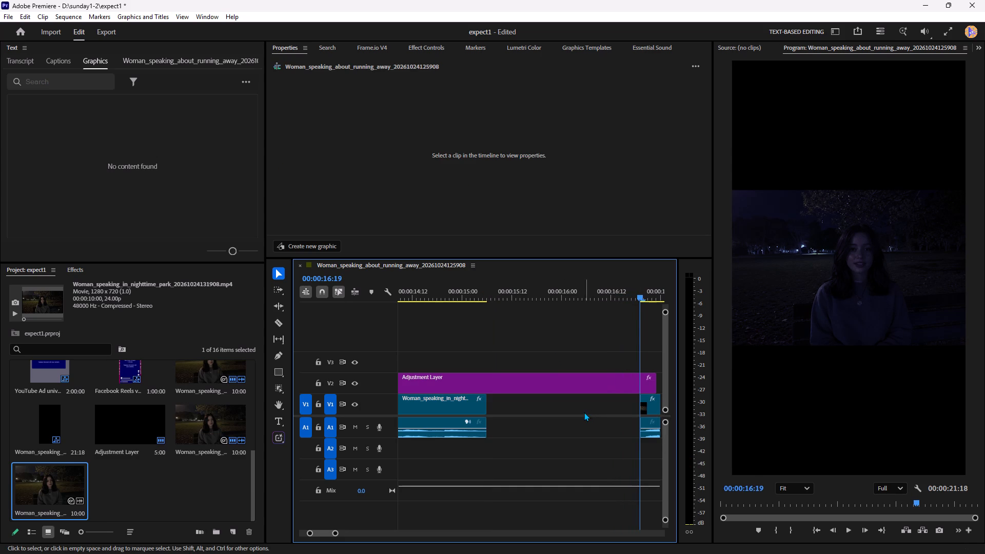
pyautogui.click(578, 406)
pyautogui.press('Delete')
pyautogui.click(448, 296)
pyautogui.press('space')
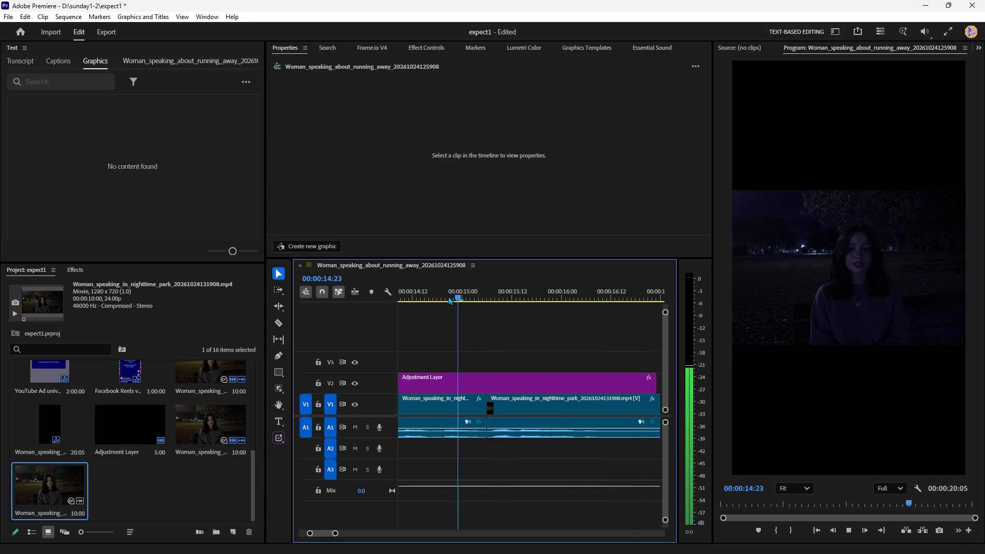
pyautogui.press('space')
# Cut the section from 00:00:16:10 to 00:00:17:06 out of the nighttime park clip, close the gap, and play the join.
pyautogui.scroll(-4, 555, 405)
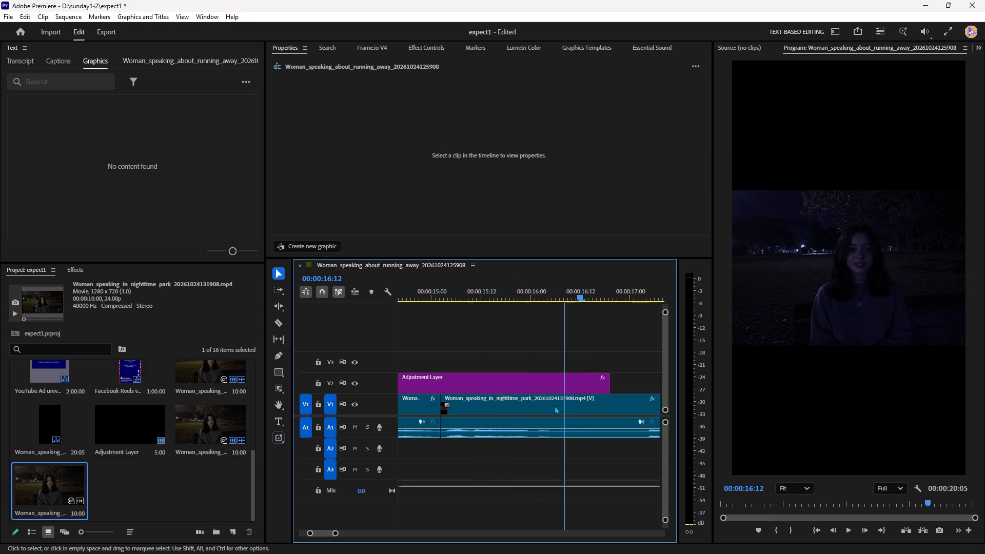
pyautogui.scroll(-4, 555, 405)
pyautogui.click(479, 300)
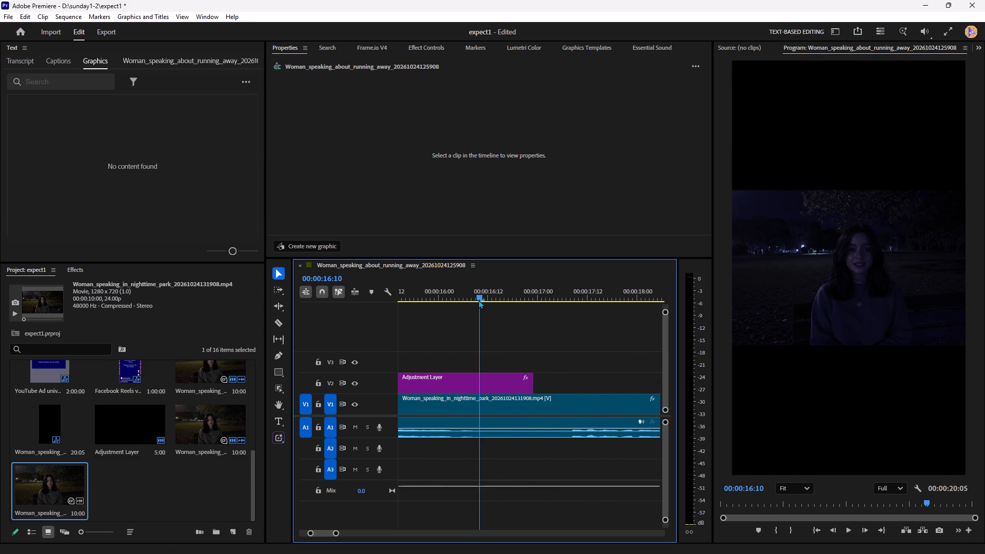
pyautogui.click(504, 411)
pyautogui.hotkey('ctrl', 'k')
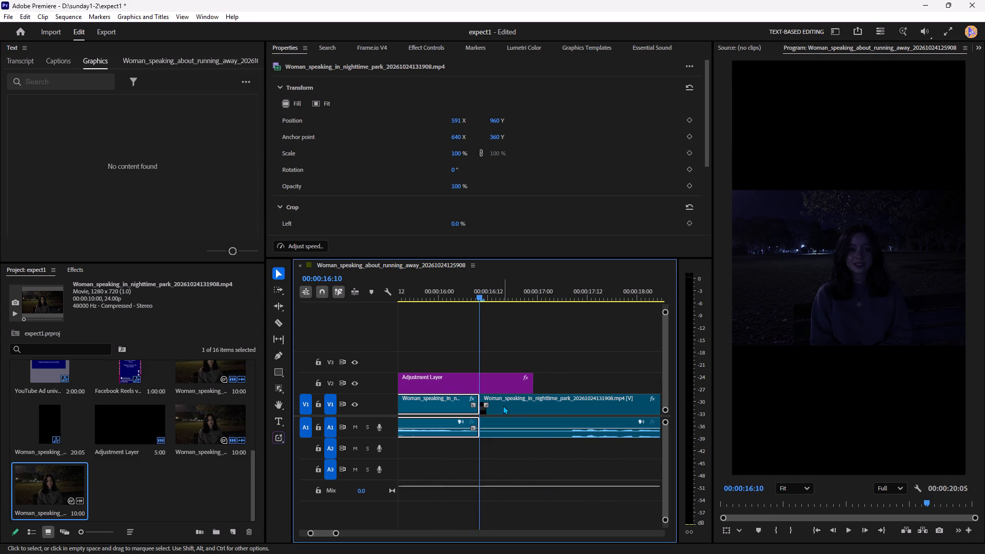
pyautogui.click(564, 296)
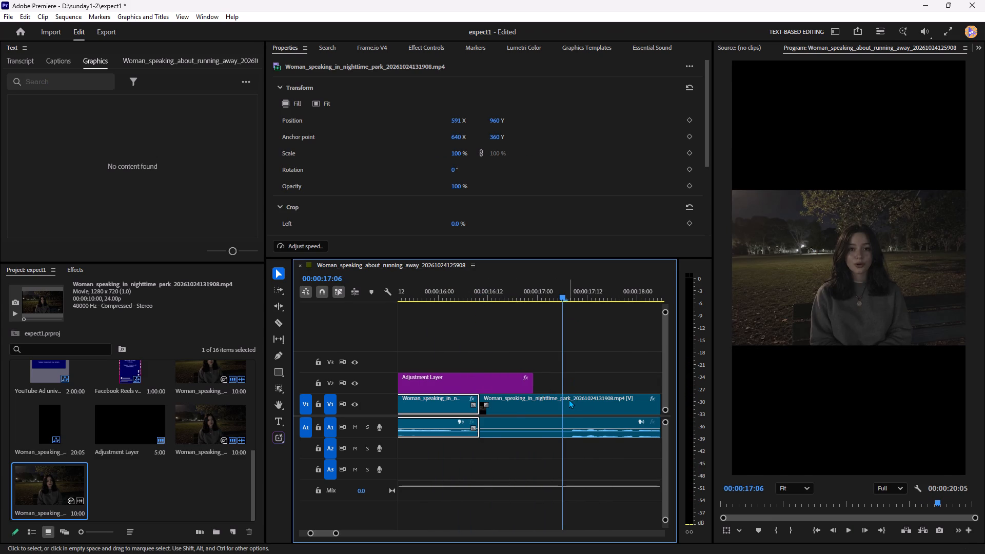
pyautogui.click(569, 399)
pyautogui.hotkey('ctrl', 'k')
pyautogui.press('Delete')
pyautogui.click(537, 399)
pyautogui.press('Delete')
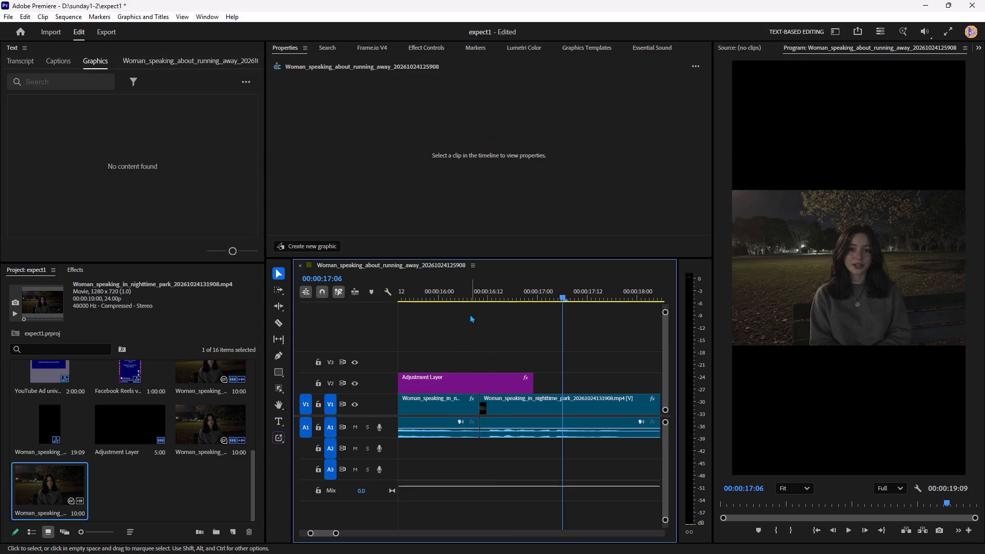
pyautogui.click(459, 298)
pyautogui.press('space')
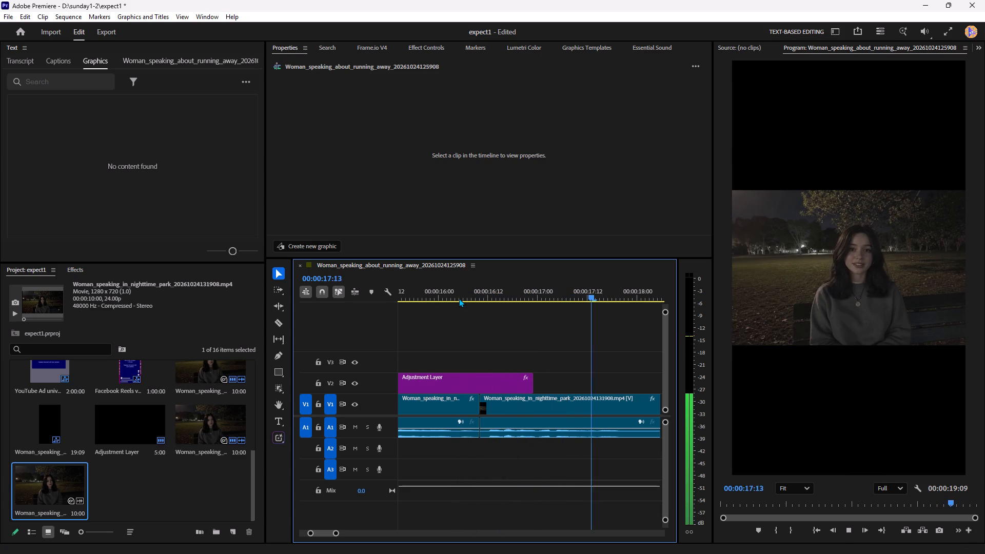
pyautogui.press('space')
# Trim the end of the last nighttime park segment back to about 00:00:17:21 and replay the final segments.
pyautogui.scroll(-9, 547, 400)
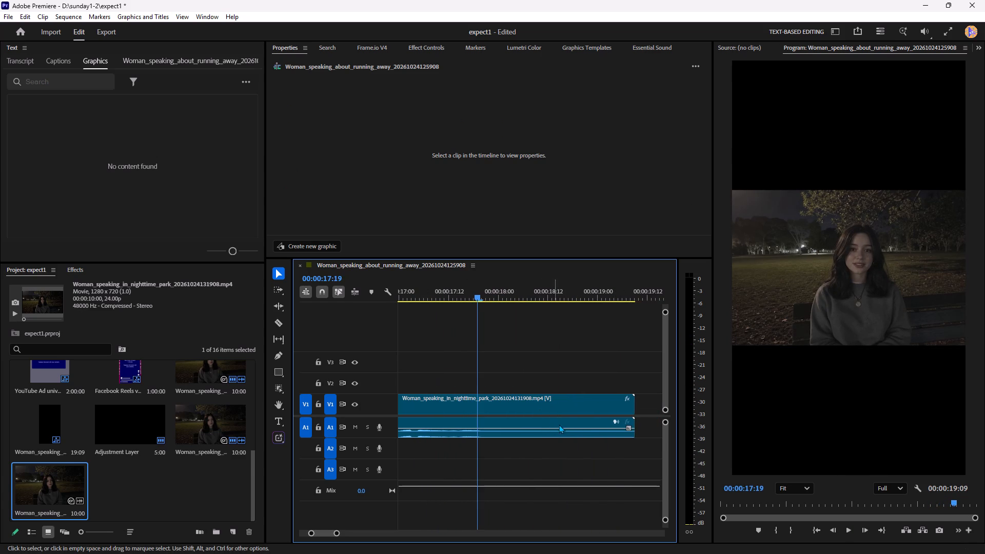
pyautogui.moveTo(633, 402); pyautogui.dragTo(489, 407)
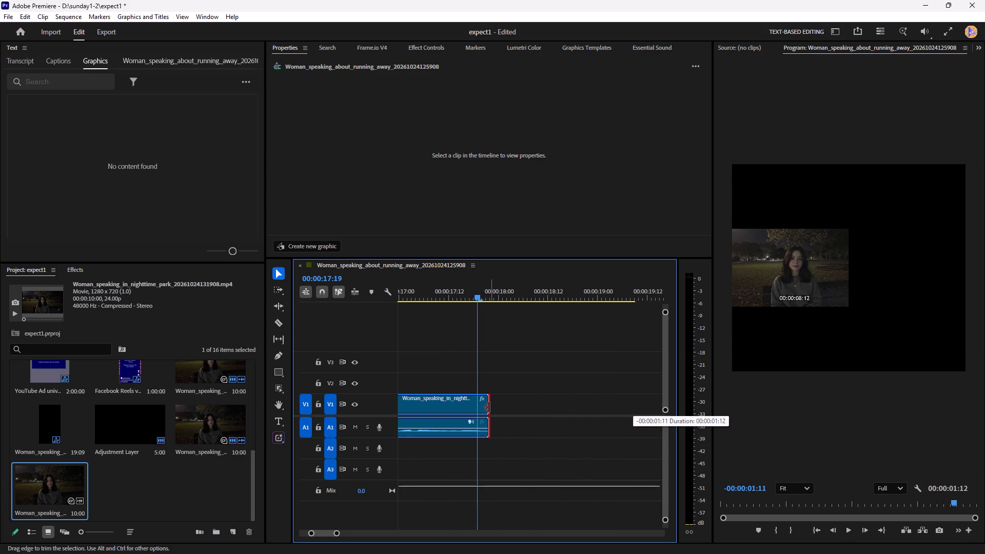
pyautogui.moveTo(489, 407); pyautogui.dragTo(485, 408)
pyautogui.scroll(12, 535, 444)
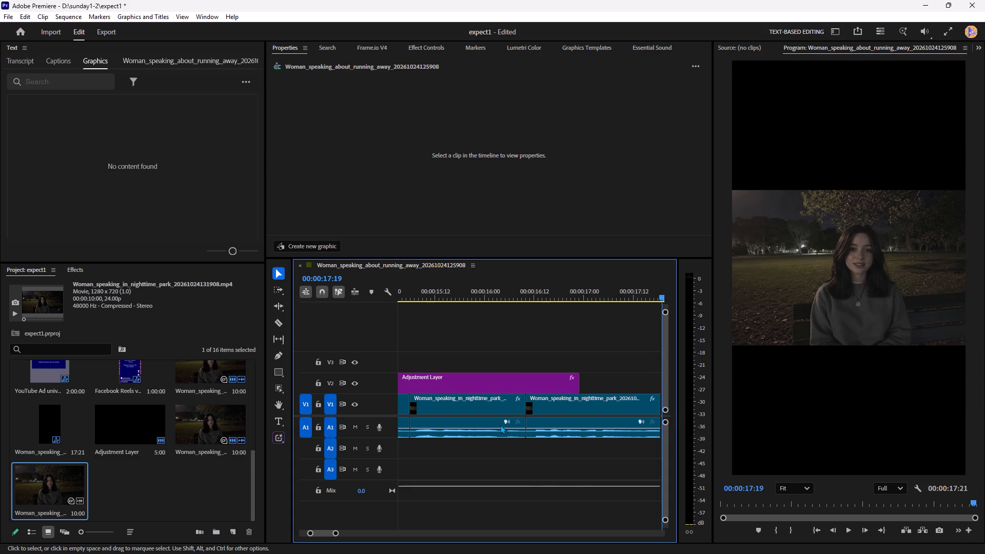
pyautogui.click(413, 296)
pyautogui.press('space')
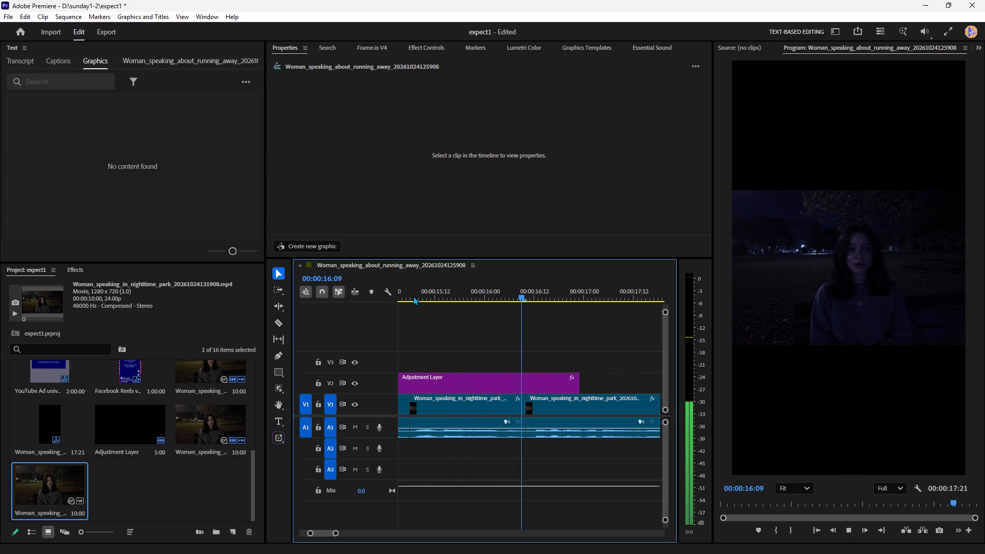
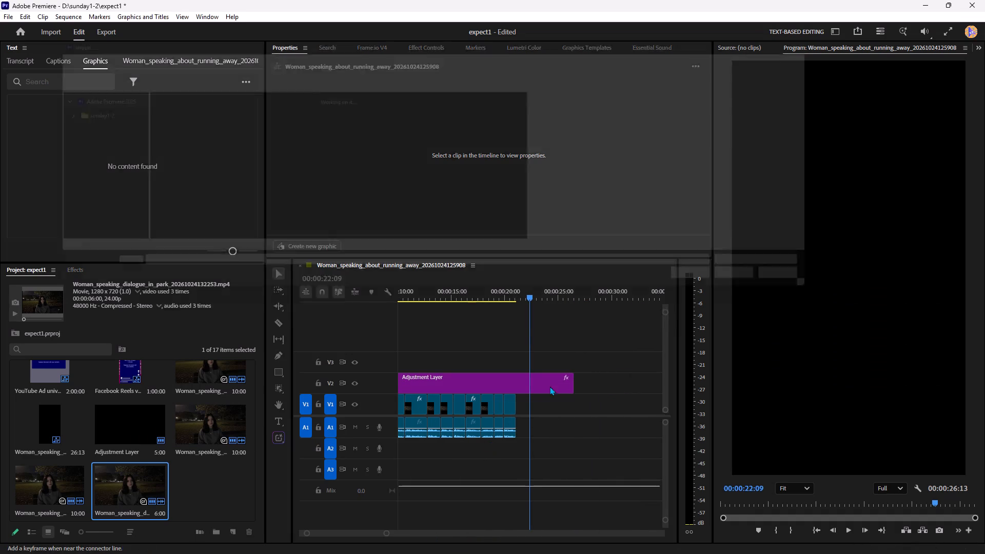
pyautogui.click(165, 106)
pyautogui.press('Return')
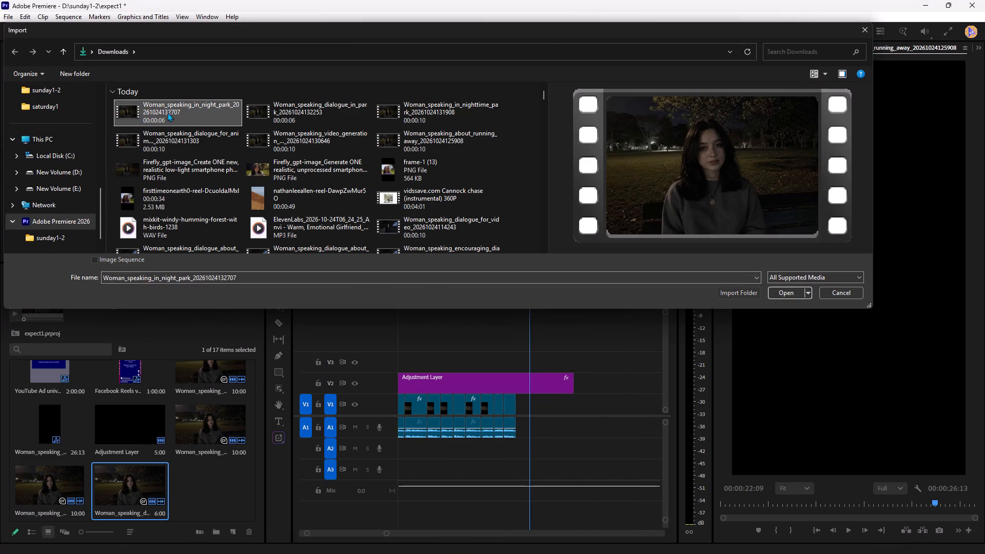
pyautogui.moveTo(228, 491); pyautogui.dragTo(514, 412)
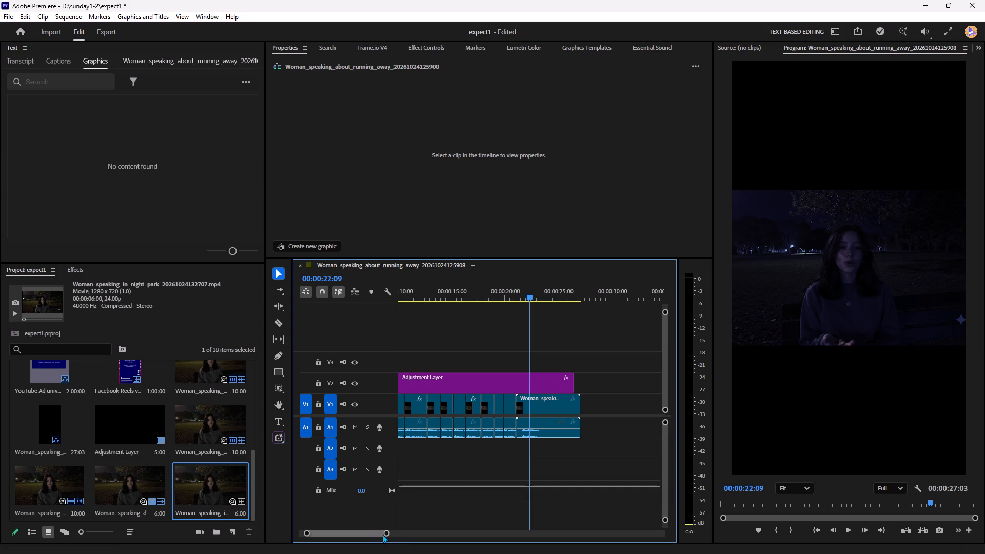
# Play the newly added clip and trim its end back to about 00:00:23:10, cutting the silent part after the speech.
pyautogui.moveTo(386, 532); pyautogui.dragTo(346, 542)
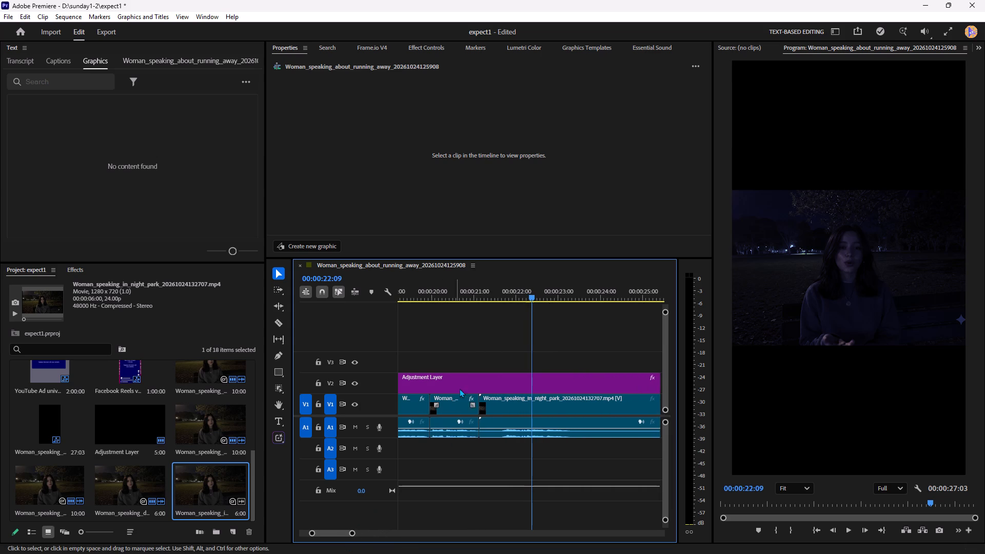
pyautogui.moveTo(484, 300); pyautogui.dragTo(454, 311)
pyautogui.press('space')
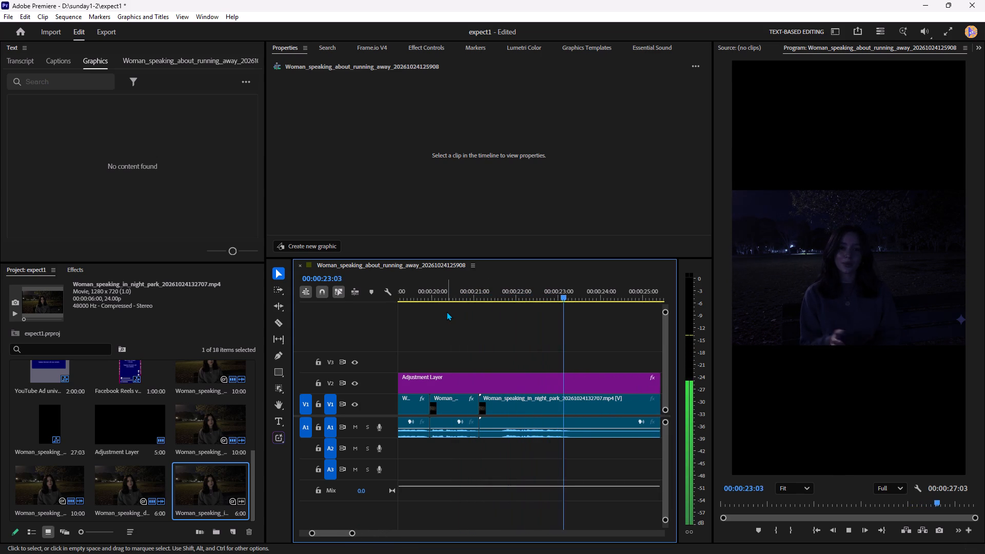
pyautogui.press('space')
pyautogui.scroll(-4, 556, 429)
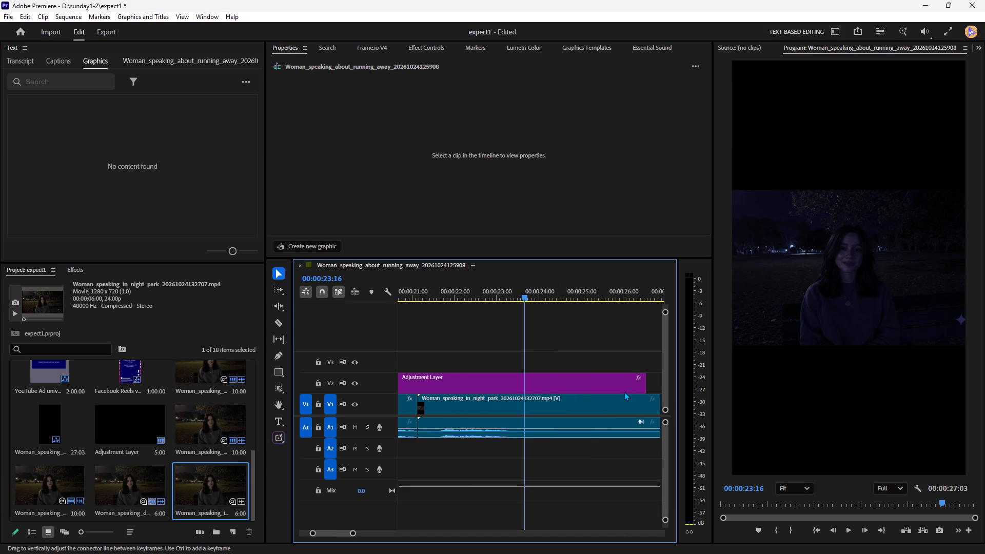
pyautogui.scroll(-4, 624, 391)
pyautogui.moveTo(609, 407); pyautogui.dragTo(482, 440)
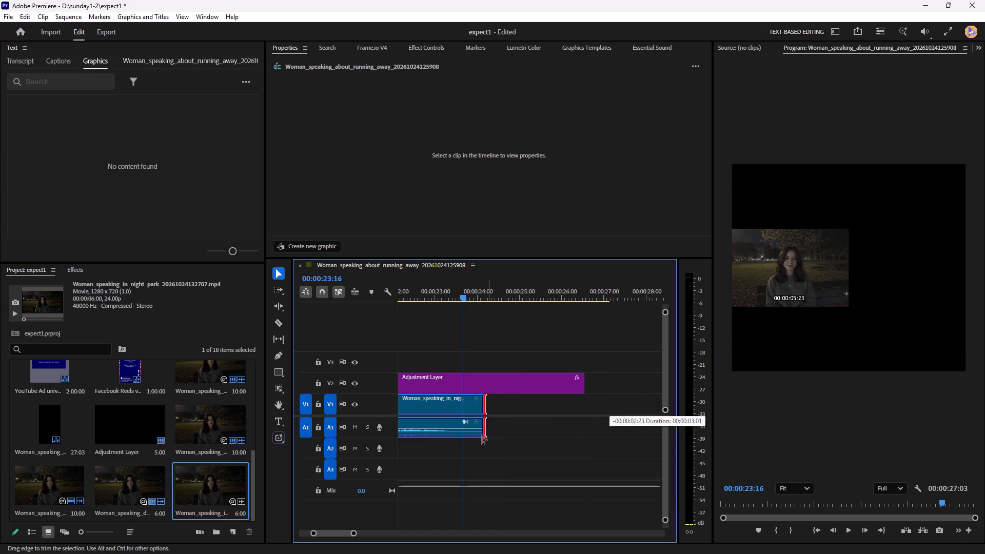
pyautogui.moveTo(482, 440); pyautogui.dragTo(453, 458)
# Trim about 10 frames off the start of the newest clip and close the resulting gap on the timeline.
pyautogui.scroll(6, 452, 458)
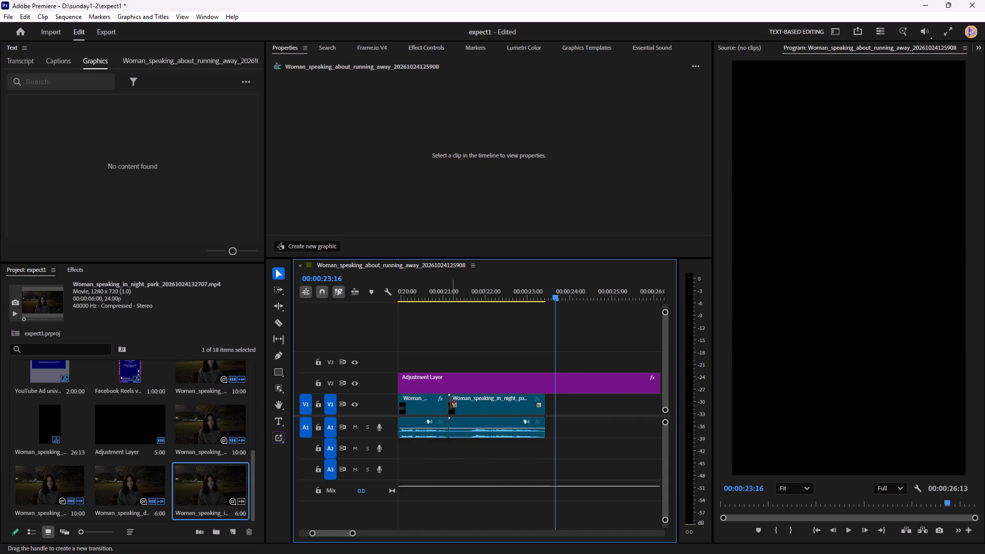
pyautogui.moveTo(451, 402); pyautogui.dragTo(468, 403)
pyautogui.click(455, 408)
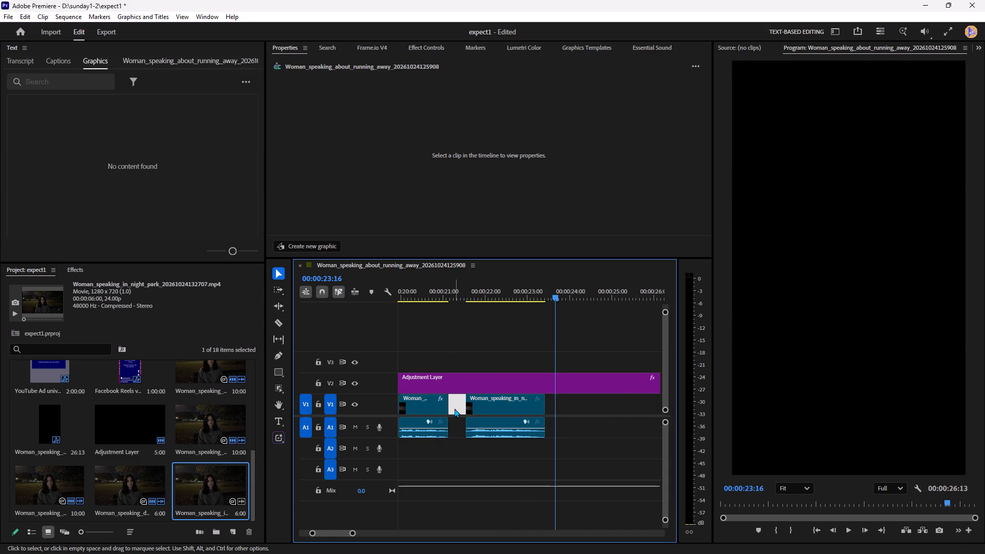
pyautogui.press('Delete')
# Shorten the adjustment layer on V2 so it ends with the last clip at 00:00:23:00.
pyautogui.scroll(-4, 593, 382)
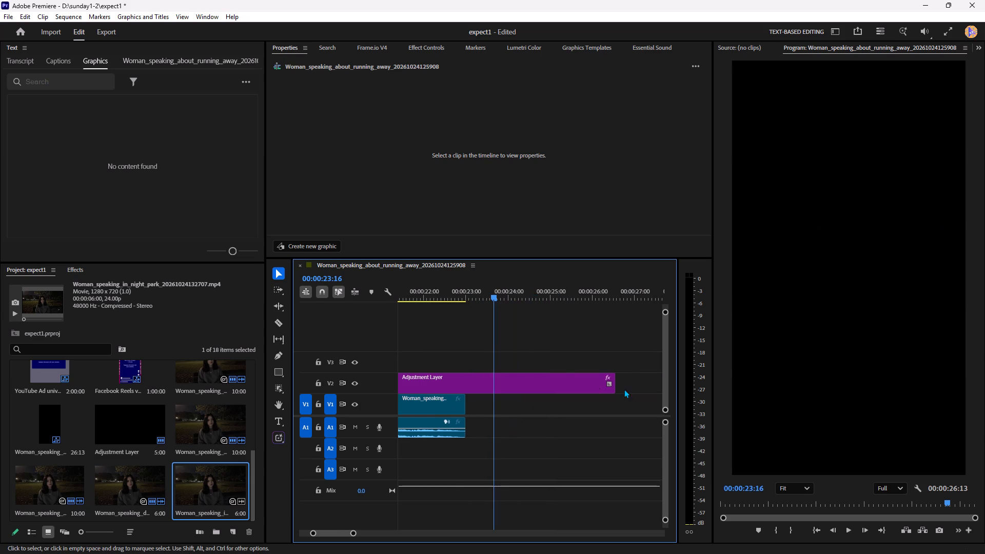
pyautogui.moveTo(610, 375); pyautogui.dragTo(494, 399)
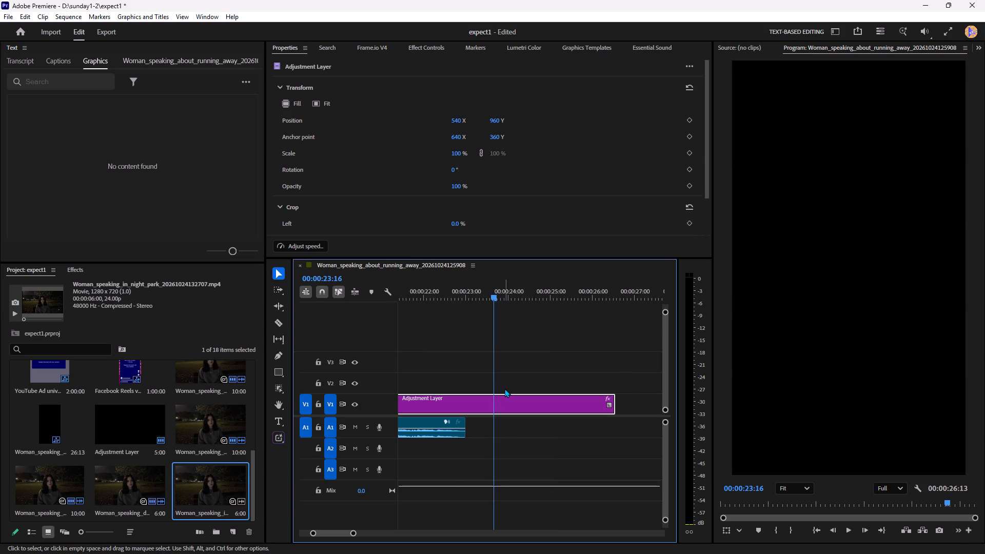
pyautogui.hotkey('ctrl', 'z')
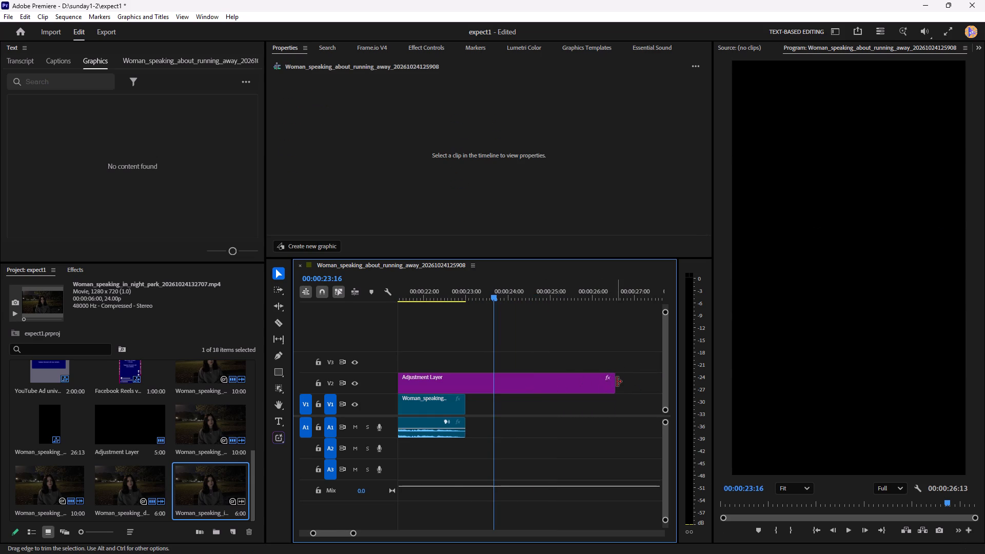
pyautogui.moveTo(617, 382); pyautogui.dragTo(471, 412)
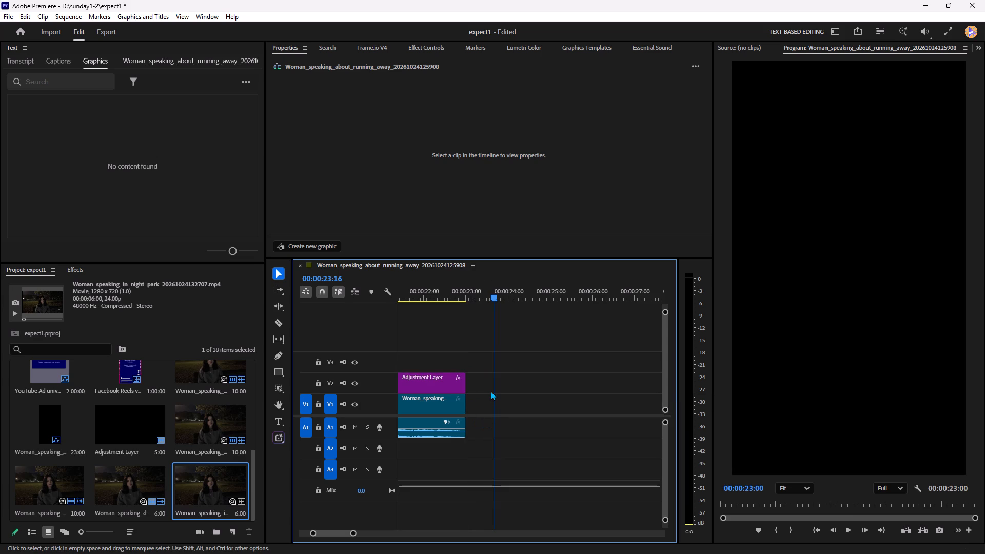
# Add a cross dissolve of about half a second to the end of both the adjustment layer and the last clip.
pyautogui.moveTo(459, 381); pyautogui.dragTo(450, 383)
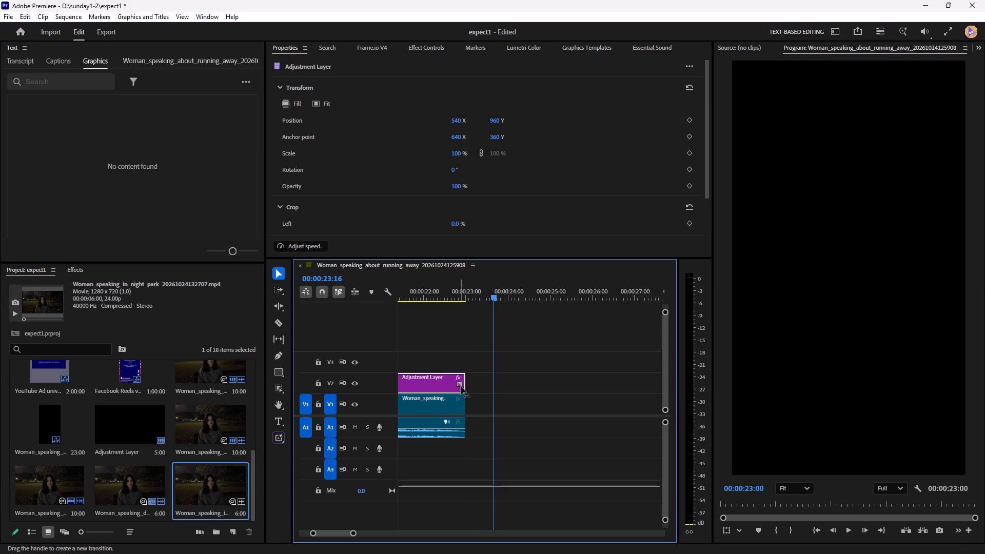
pyautogui.moveTo(461, 385); pyautogui.dragTo(445, 390)
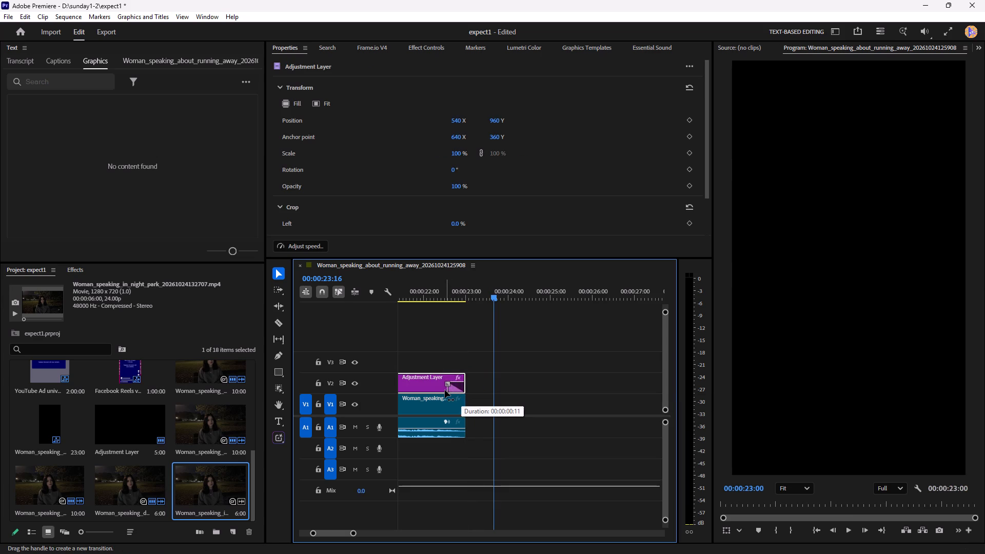
pyautogui.moveTo(445, 390); pyautogui.dragTo(438, 390)
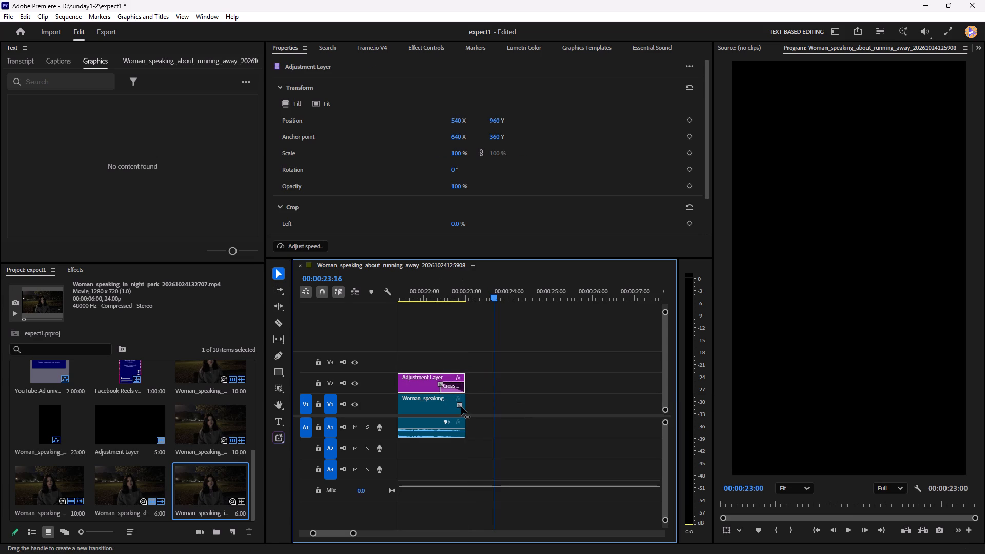
pyautogui.moveTo(461, 405); pyautogui.dragTo(441, 408)
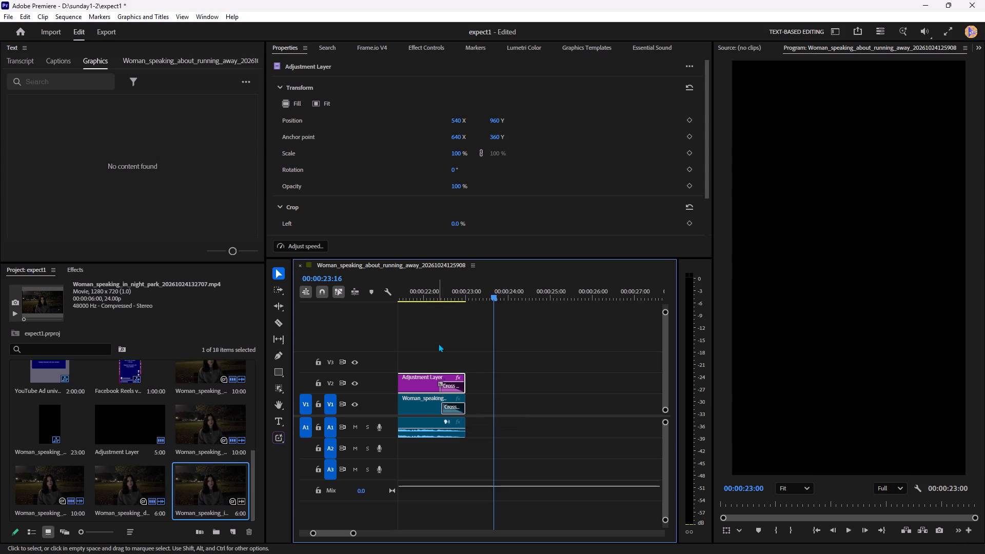
pyautogui.click(442, 406)
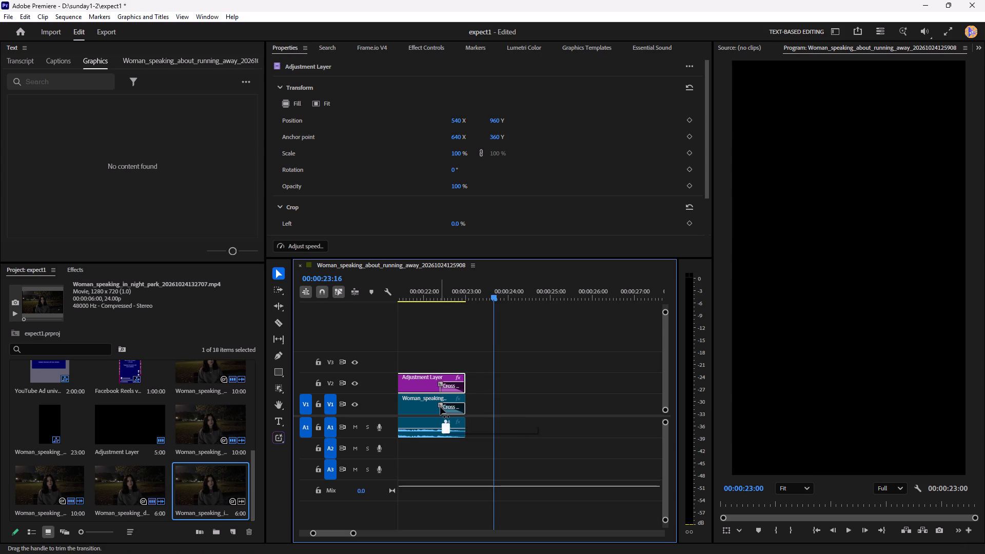
# Play the sequence to review the edit and the closing fade-out.
pyautogui.click(416, 297)
pyautogui.press('space')
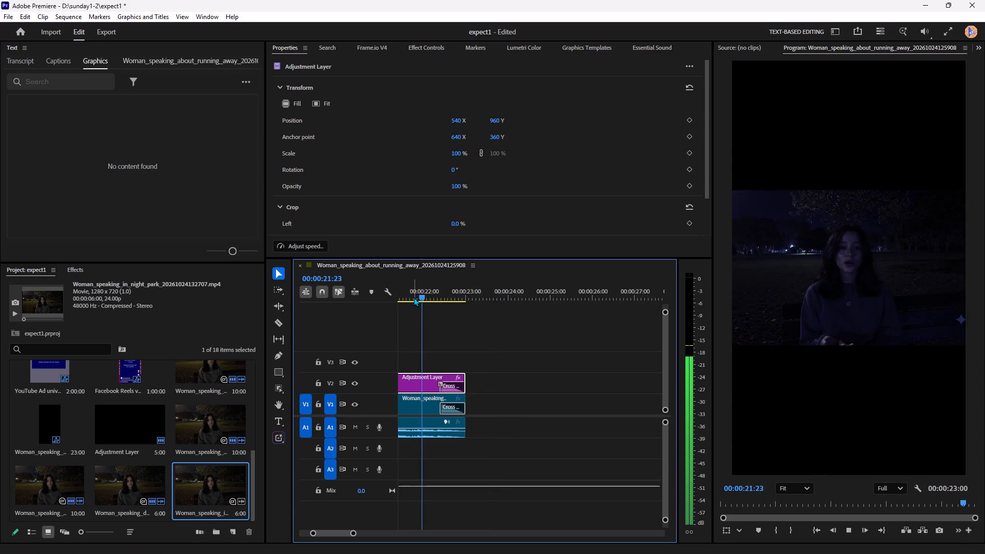
pyautogui.press('space')
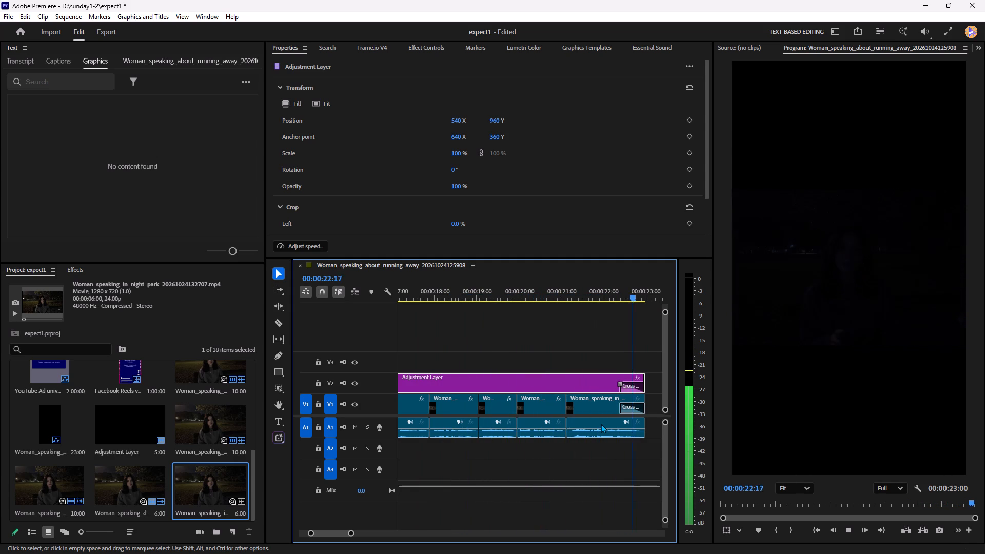
pyautogui.press('space')
# Set the horizontal position of the last clip on V1 to 591.
pyautogui.click(608, 405)
pyautogui.click(456, 120)
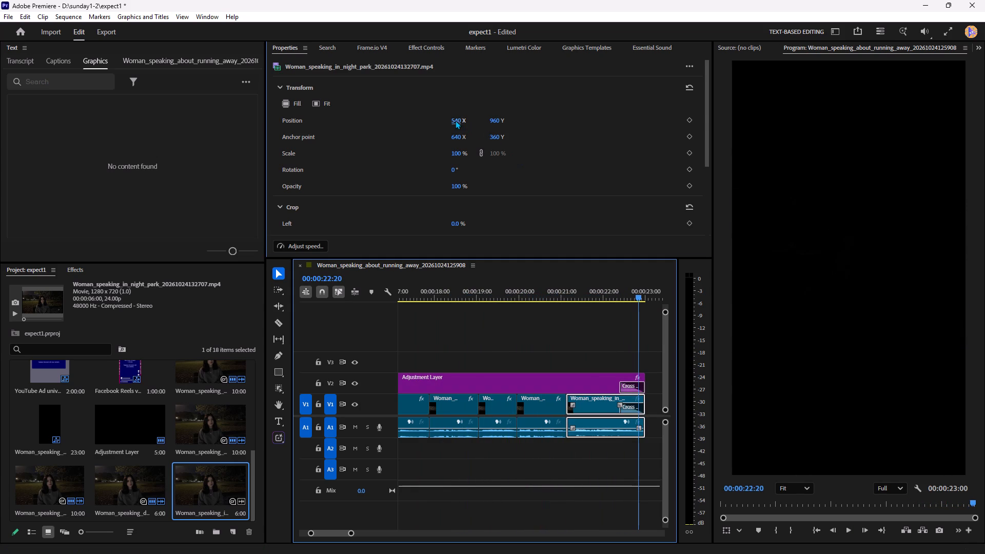
pyautogui.write('591')
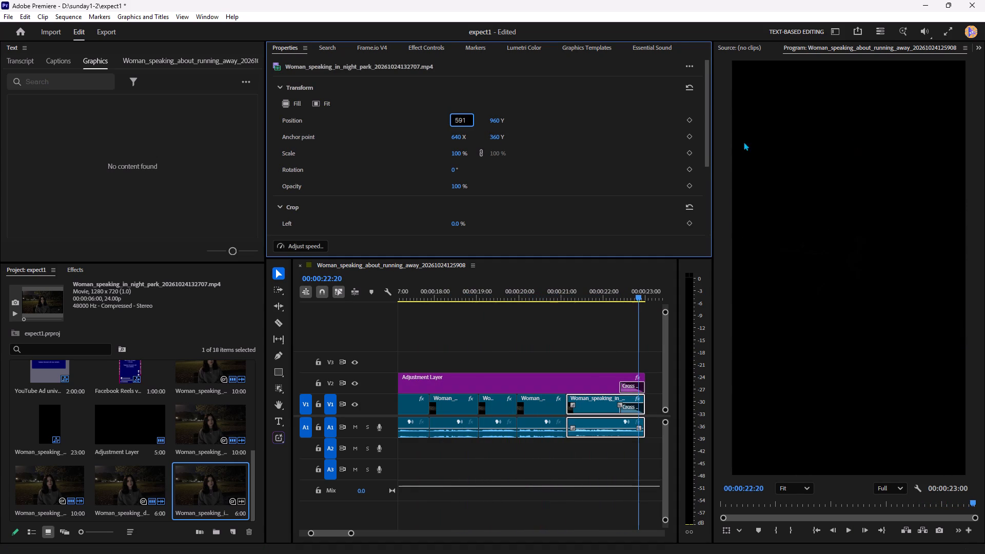
pyautogui.click(657, 153)
pyautogui.click(575, 346)
# Play from about 00:00:20:16 through the ending to review the repositioned last clip.
pyautogui.click(548, 299)
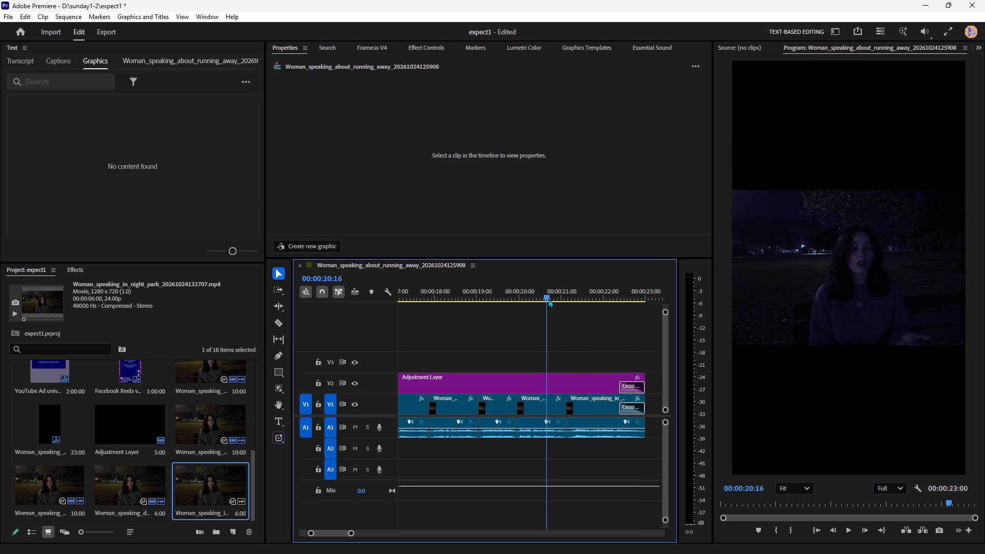
pyautogui.press('space')
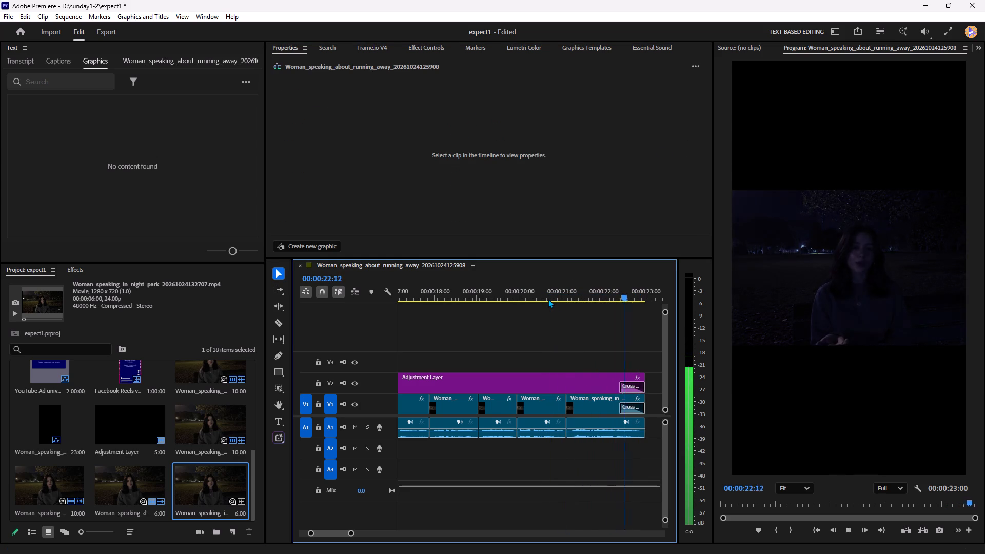
pyautogui.press('space')
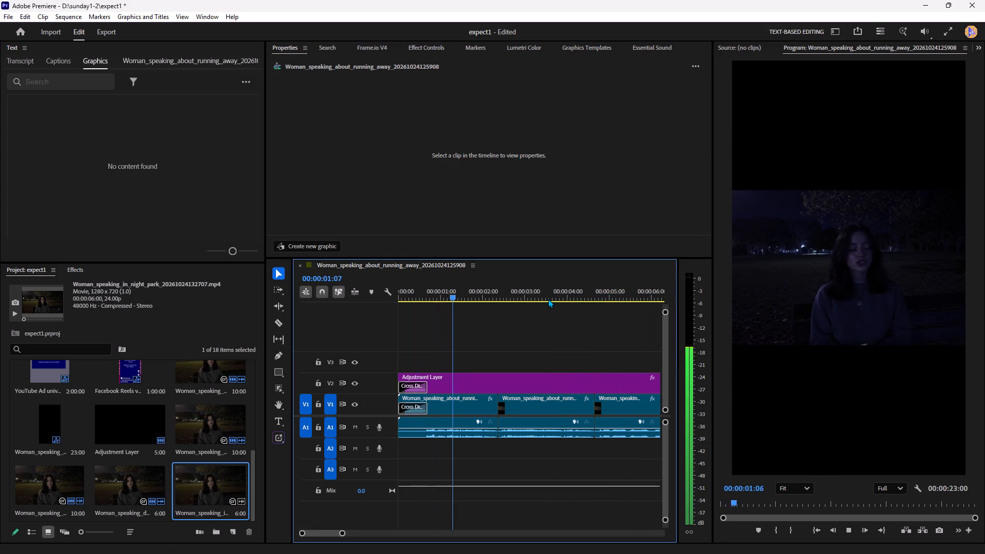
pyautogui.press('space')
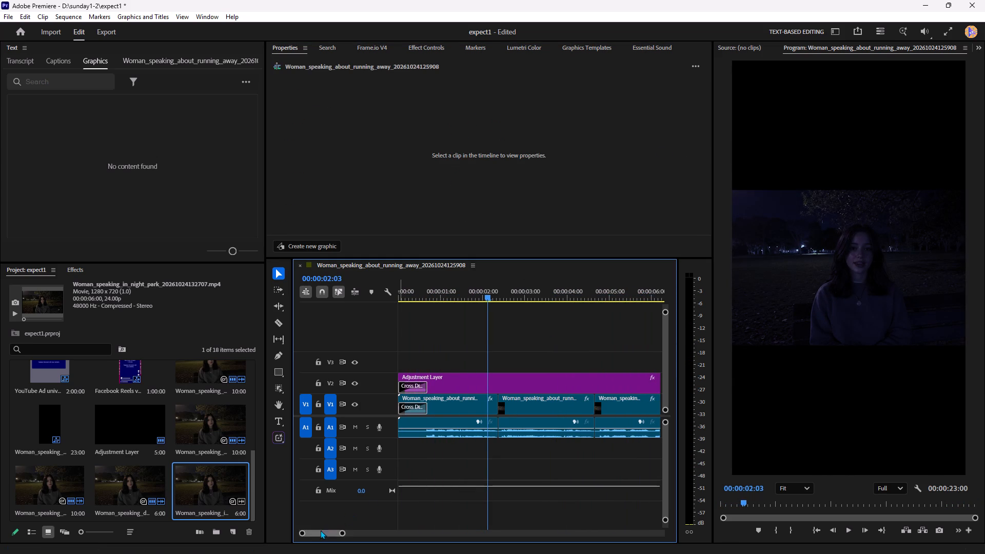
# Extend the last clip and the adjustment layer above it to end together at 00:00:23:09.
pyautogui.moveTo(871, 501); pyautogui.dragTo(984, 501)
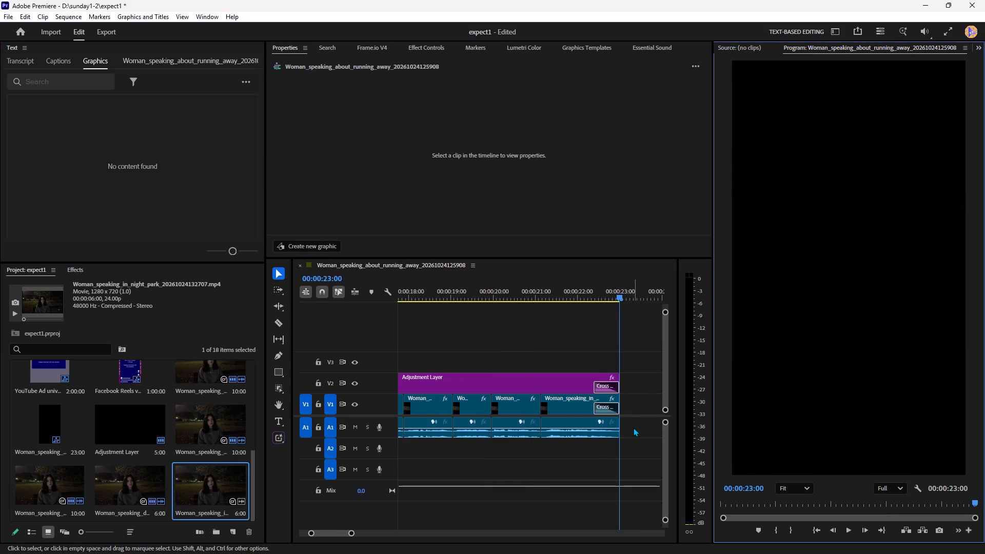
pyautogui.moveTo(617, 423); pyautogui.dragTo(630, 422)
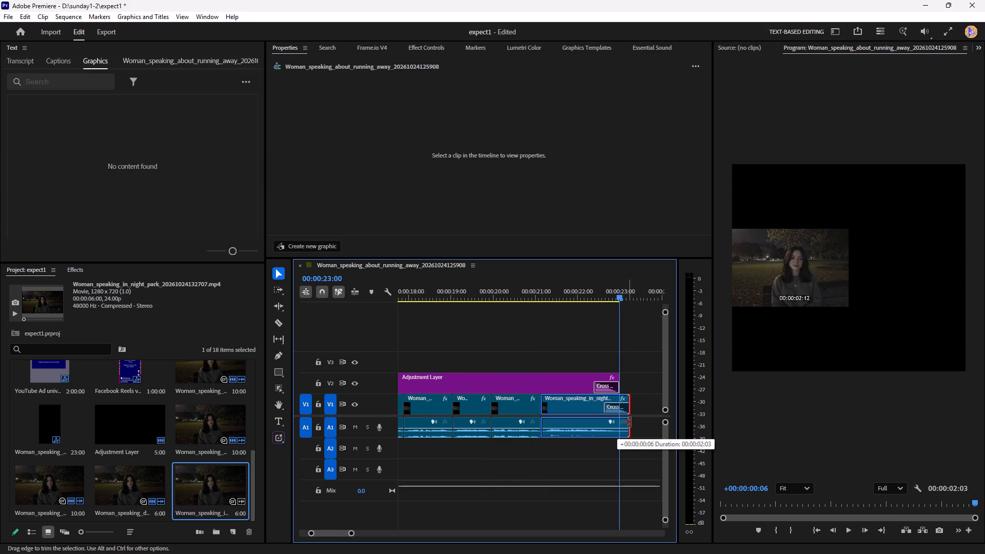
pyautogui.moveTo(630, 422); pyautogui.dragTo(633, 423)
pyautogui.moveTo(619, 381); pyautogui.dragTo(631, 381)
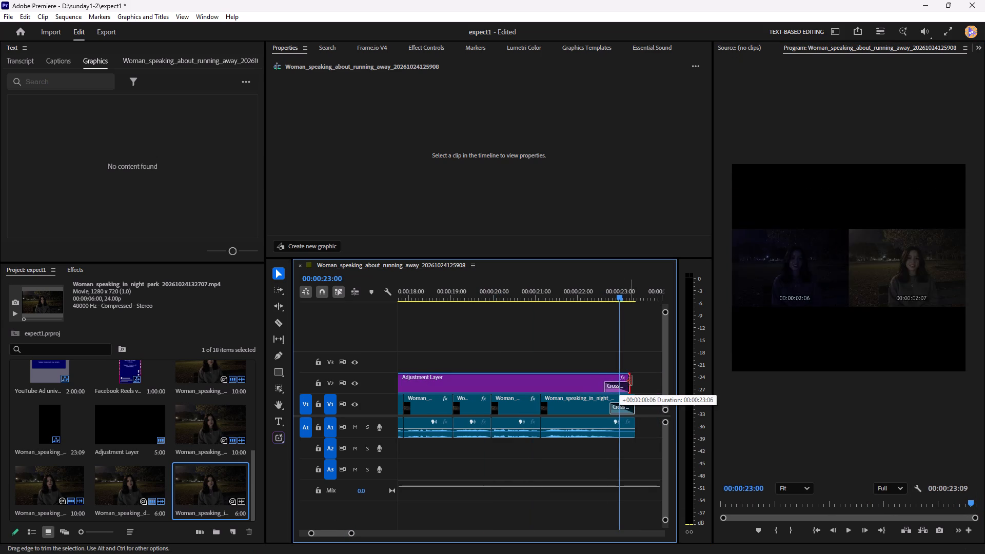
pyautogui.moveTo(631, 381); pyautogui.dragTo(634, 381)
# Play the last clip through to the end of the sequence to check the extended fade-out.
pyautogui.click(590, 289)
pyautogui.press('space')
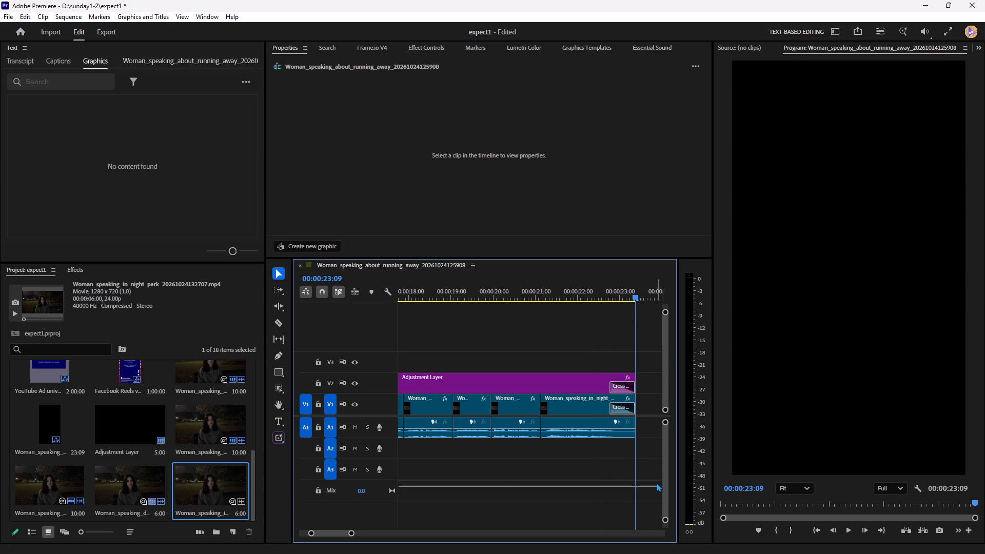
pyautogui.click(351, 529)
pyautogui.moveTo(350, 531); pyautogui.dragTo(346, 532)
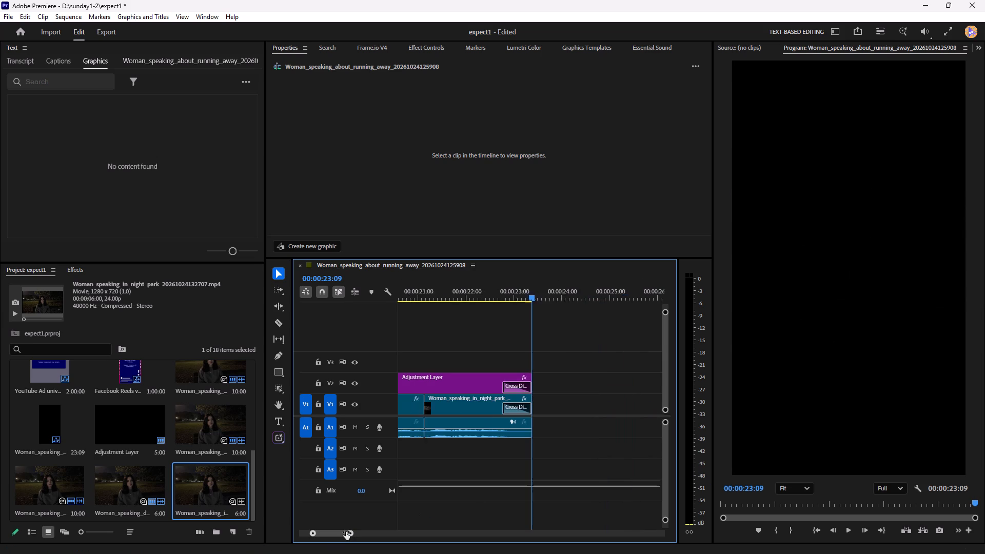
pyautogui.moveTo(346, 532); pyautogui.dragTo(424, 551)
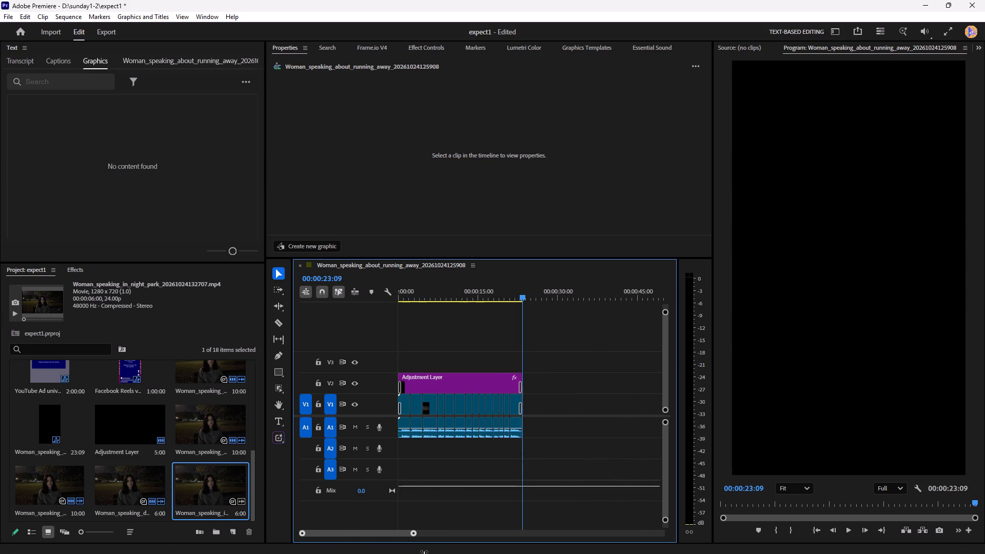
# Unlink the video and audio of all the clips on V1 and A1.
pyautogui.moveTo(424, 551); pyautogui.dragTo(429, 553)
pyautogui.moveTo(560, 436); pyautogui.dragTo(334, 407)
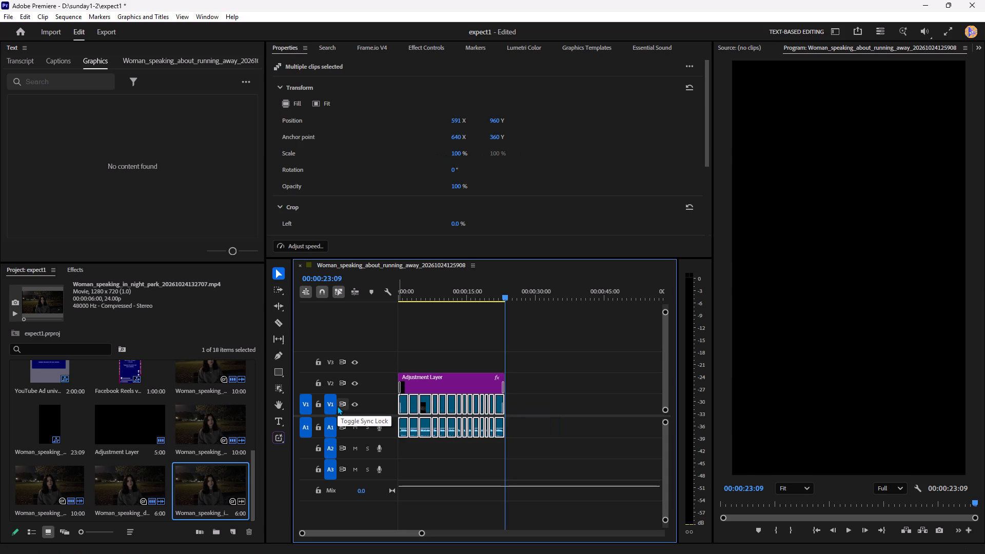
pyautogui.hotkey('ctrl', 'l')
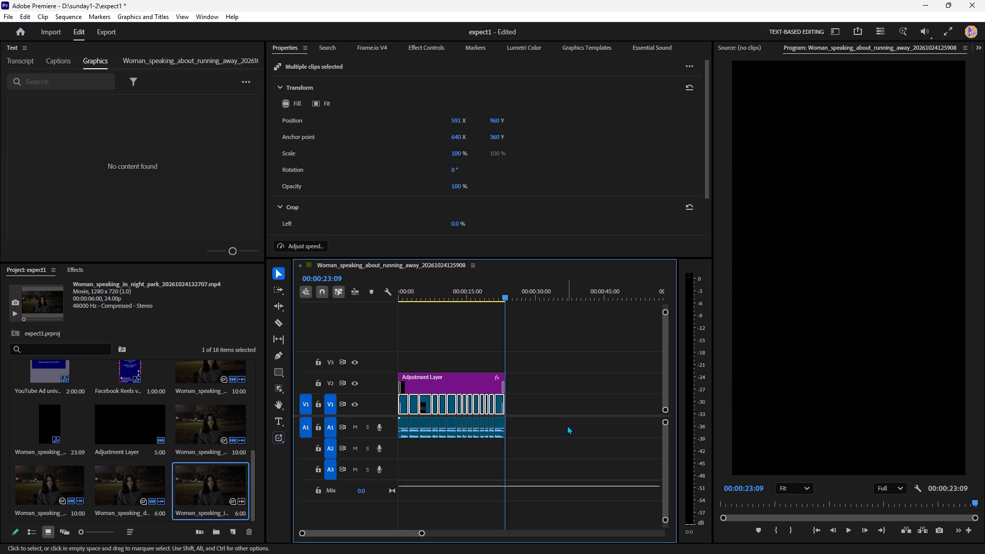
pyautogui.click(567, 425)
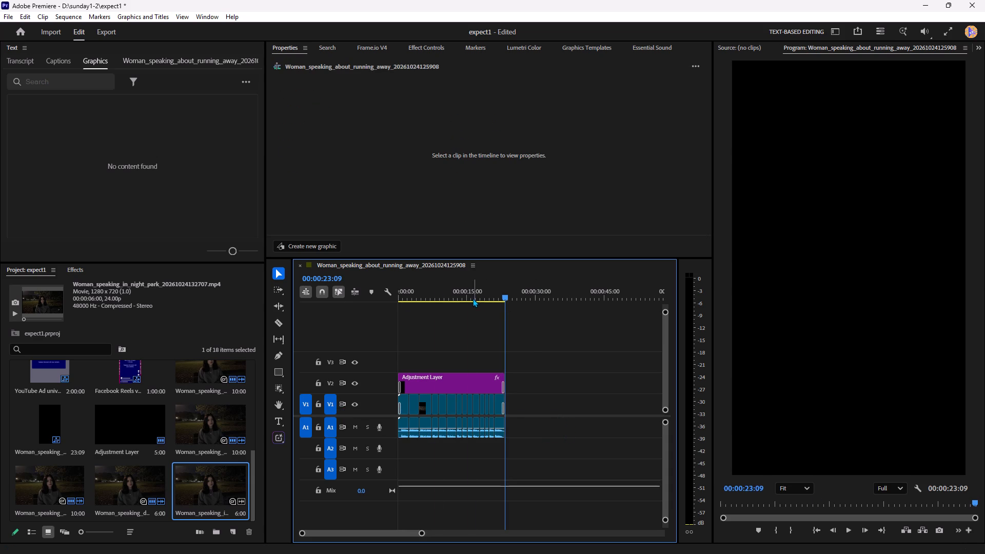
# Play the first couple of seconds of the sequence from its start to check the opening.
pyautogui.moveTo(472, 298); pyautogui.dragTo(219, 305)
pyautogui.press('space')
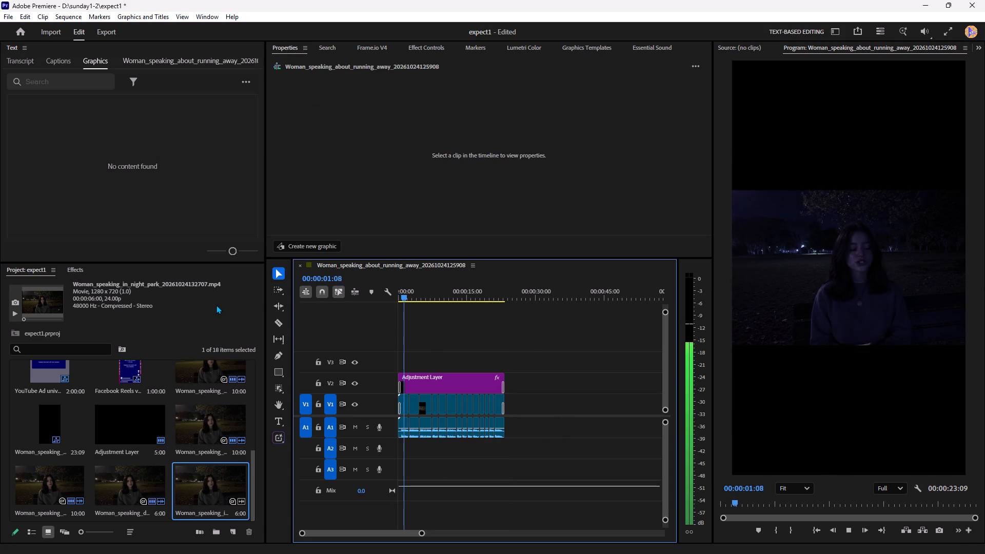
pyautogui.press('space')
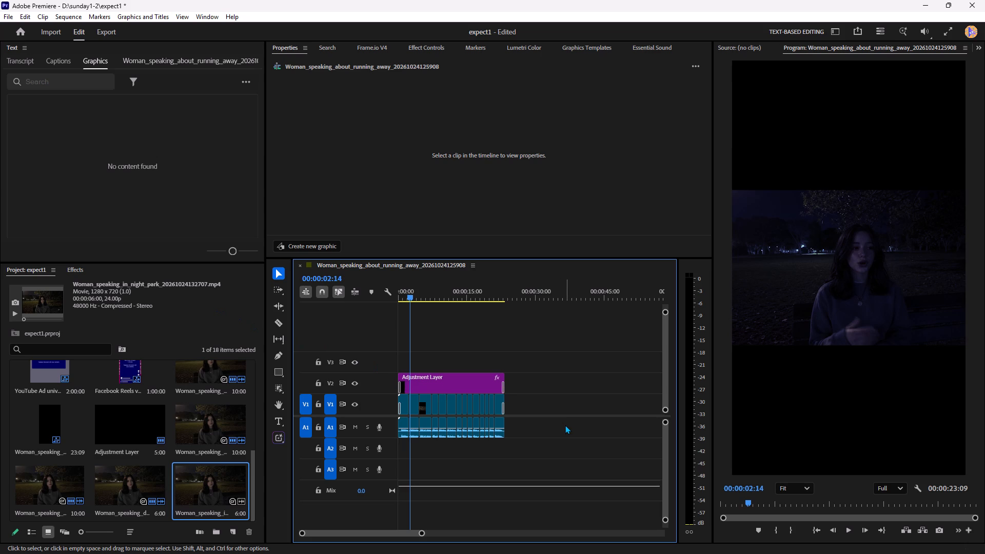
# Export the sequence as runway.mp4 to D:\sunday1-2 in H.264 format, with the video output turned off so only audio is exported.
pyautogui.hotkey('ctrl', 'm')
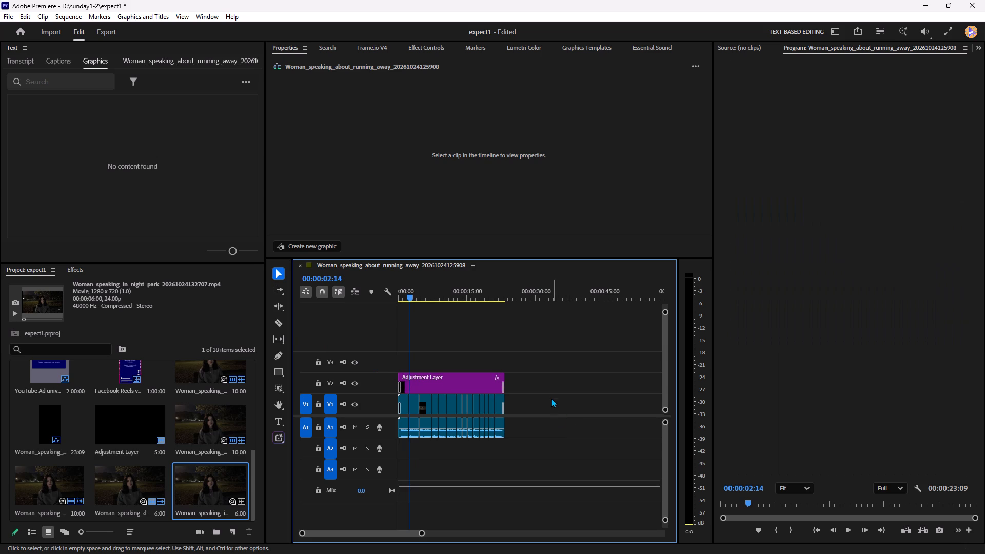
pyautogui.moveTo(229, 80); pyautogui.dragTo(337, 81)
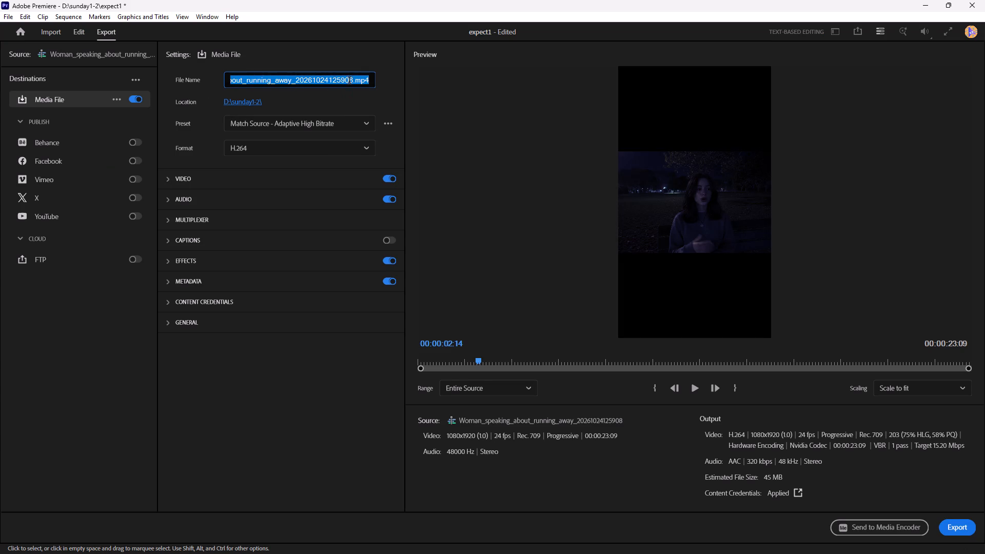
pyautogui.click(352, 80)
pyautogui.moveTo(352, 80); pyautogui.dragTo(78, 83)
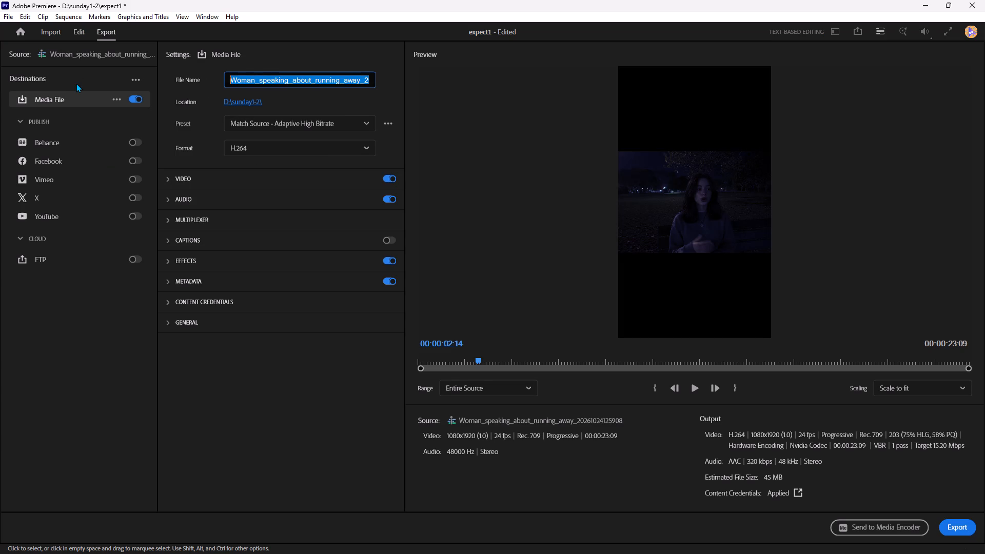
pyautogui.write('runway')
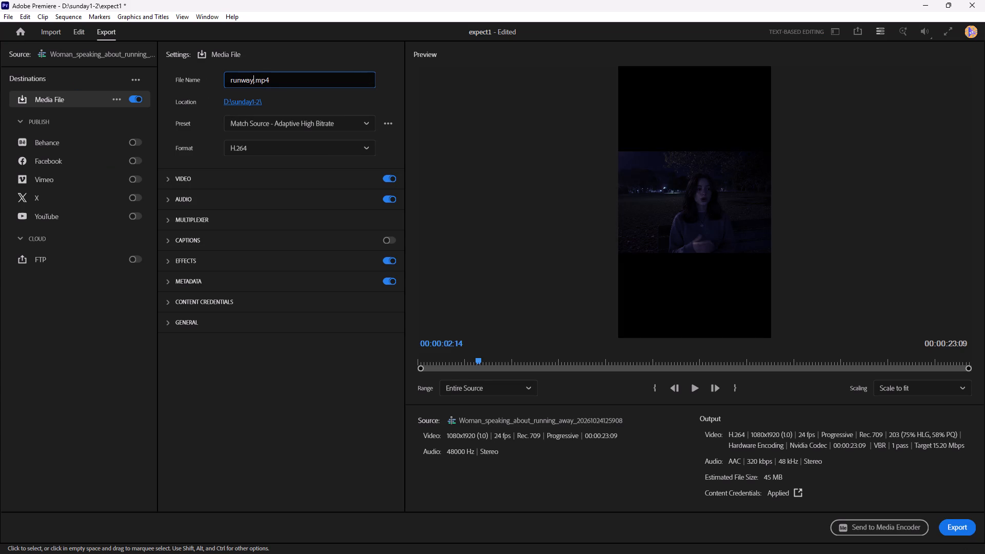
pyautogui.click(390, 179)
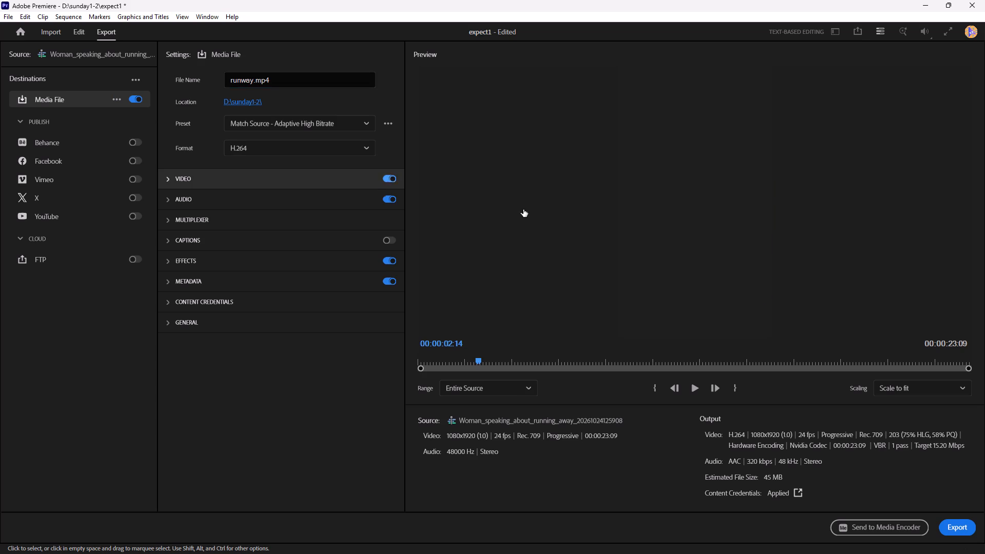
pyautogui.click(960, 528)
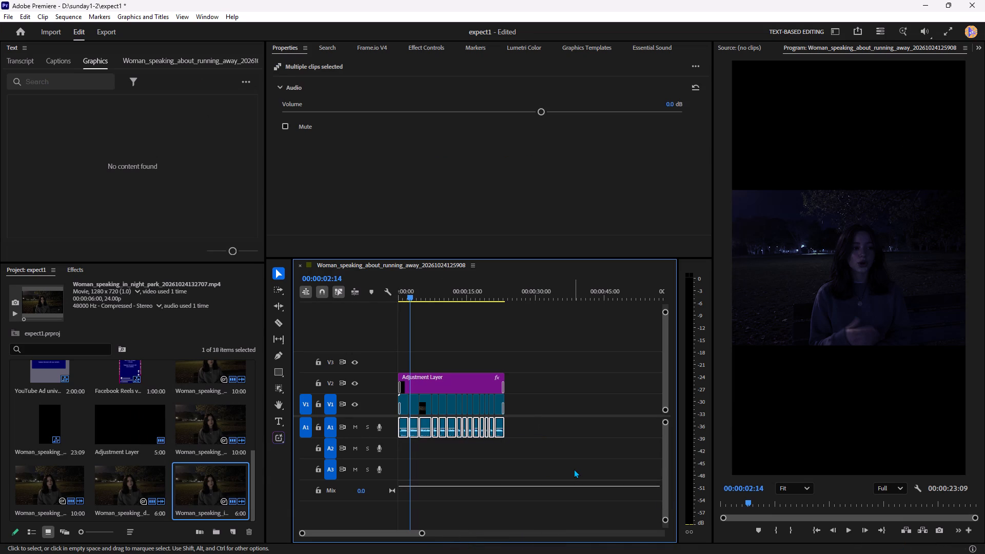
pyautogui.hotkey('ctrl', 'i')
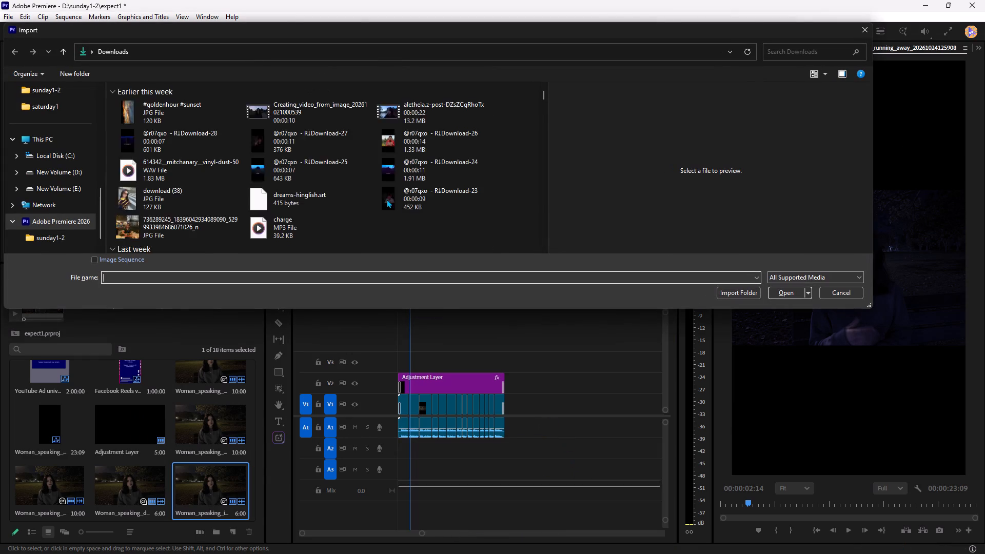
pyautogui.click(152, 109)
pyautogui.press('Return')
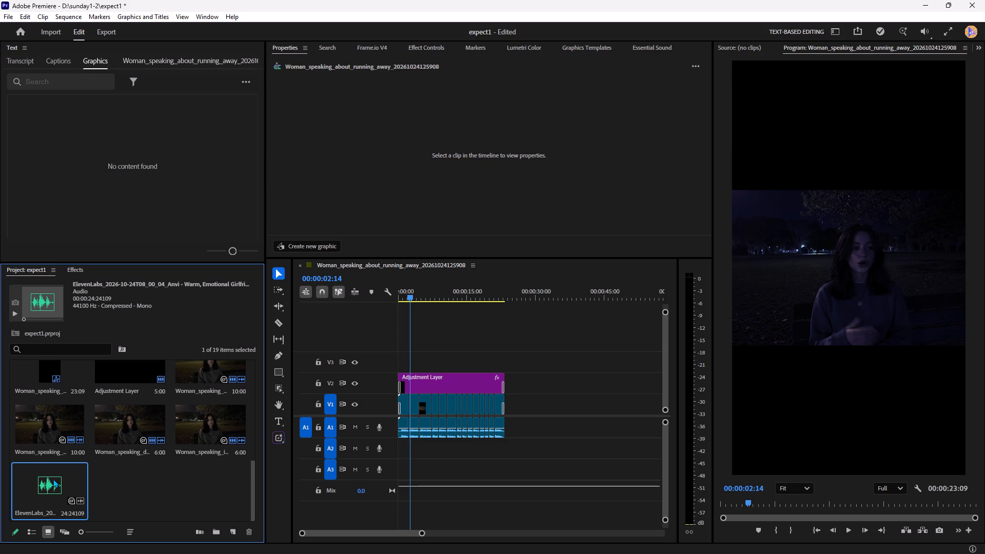
# Place the converted ElevenLabs voice clip on audio track A2 at the start of the sequence.
pyautogui.moveTo(53, 479); pyautogui.dragTo(79, 479)
pyautogui.moveTo(79, 479); pyautogui.dragTo(393, 452)
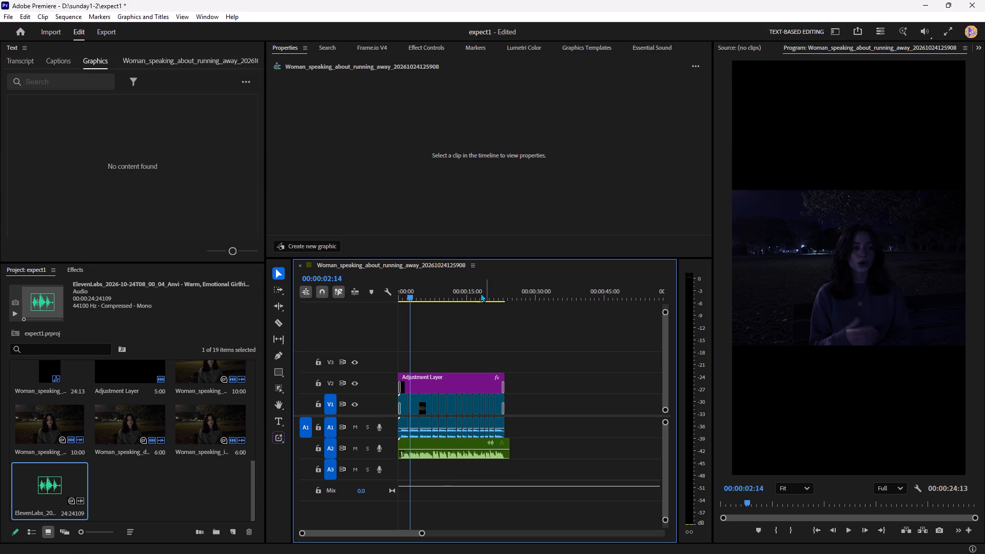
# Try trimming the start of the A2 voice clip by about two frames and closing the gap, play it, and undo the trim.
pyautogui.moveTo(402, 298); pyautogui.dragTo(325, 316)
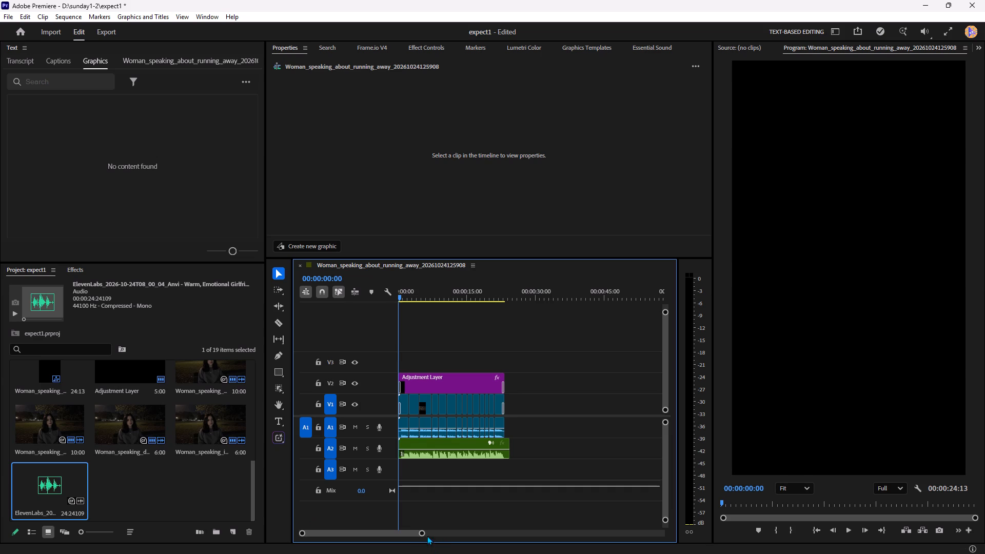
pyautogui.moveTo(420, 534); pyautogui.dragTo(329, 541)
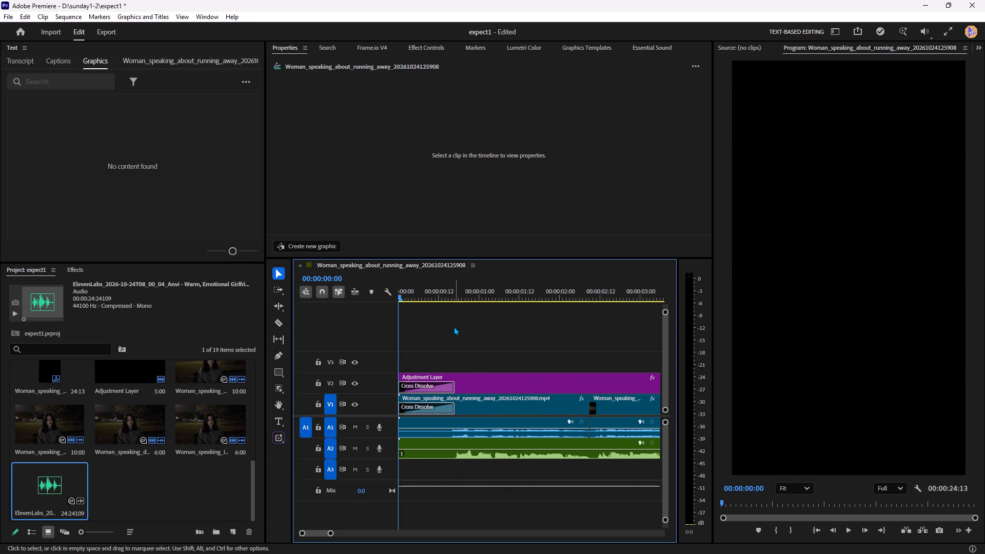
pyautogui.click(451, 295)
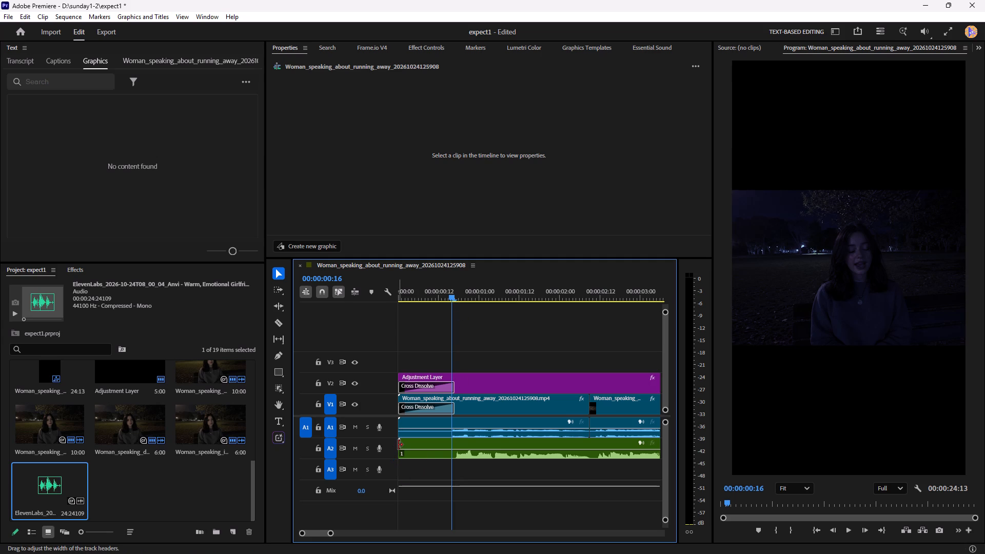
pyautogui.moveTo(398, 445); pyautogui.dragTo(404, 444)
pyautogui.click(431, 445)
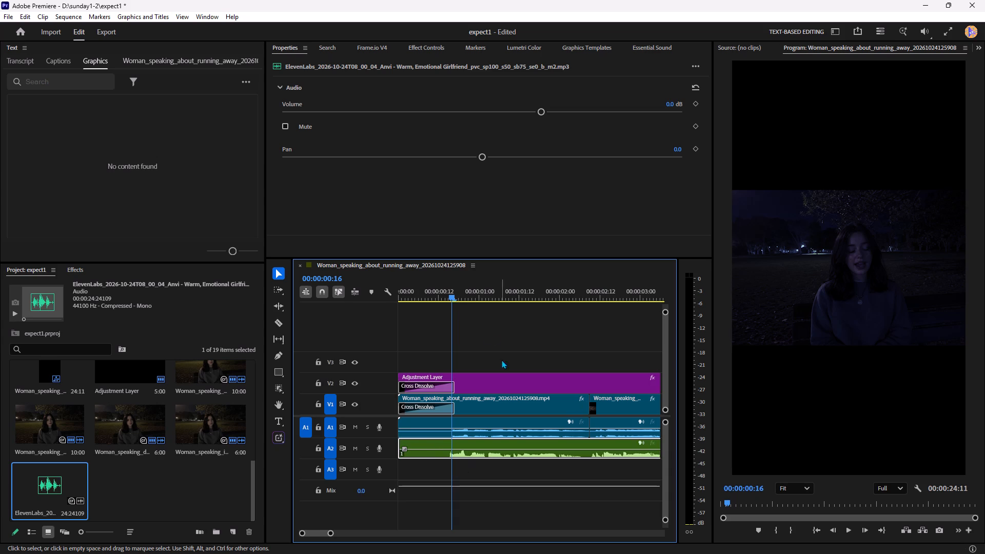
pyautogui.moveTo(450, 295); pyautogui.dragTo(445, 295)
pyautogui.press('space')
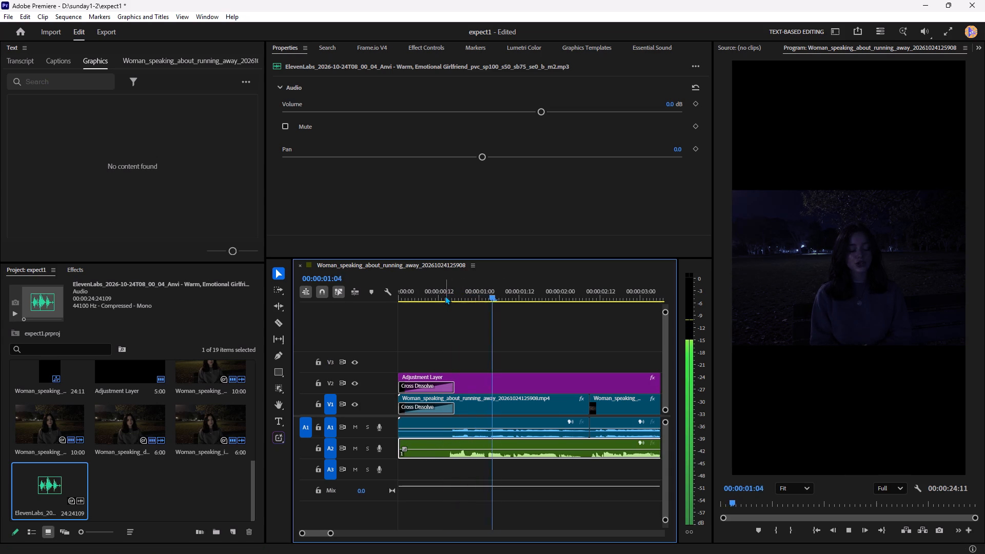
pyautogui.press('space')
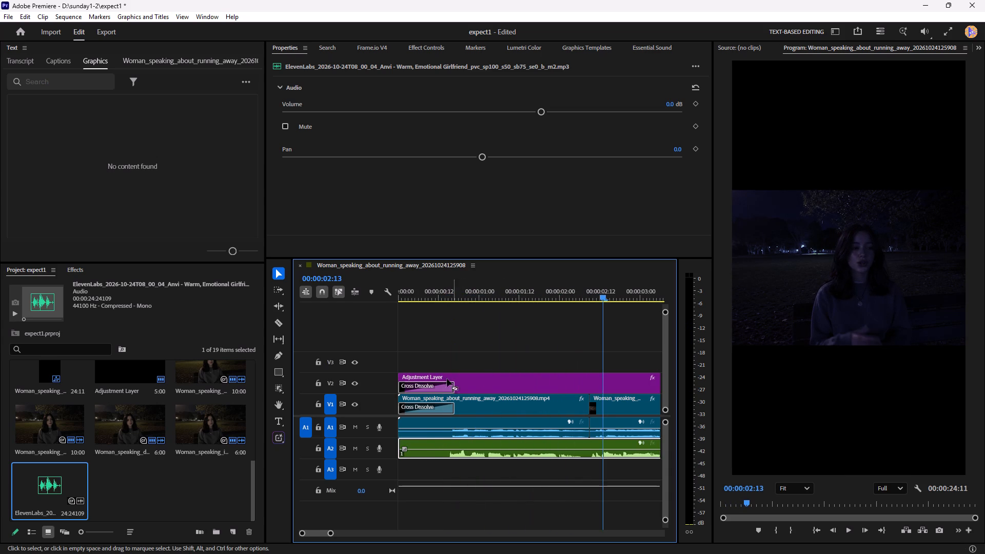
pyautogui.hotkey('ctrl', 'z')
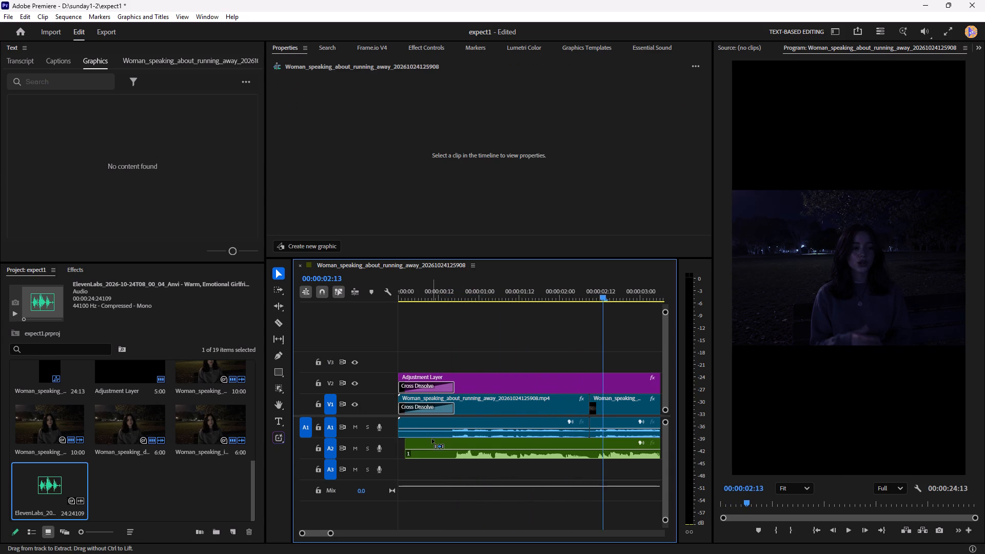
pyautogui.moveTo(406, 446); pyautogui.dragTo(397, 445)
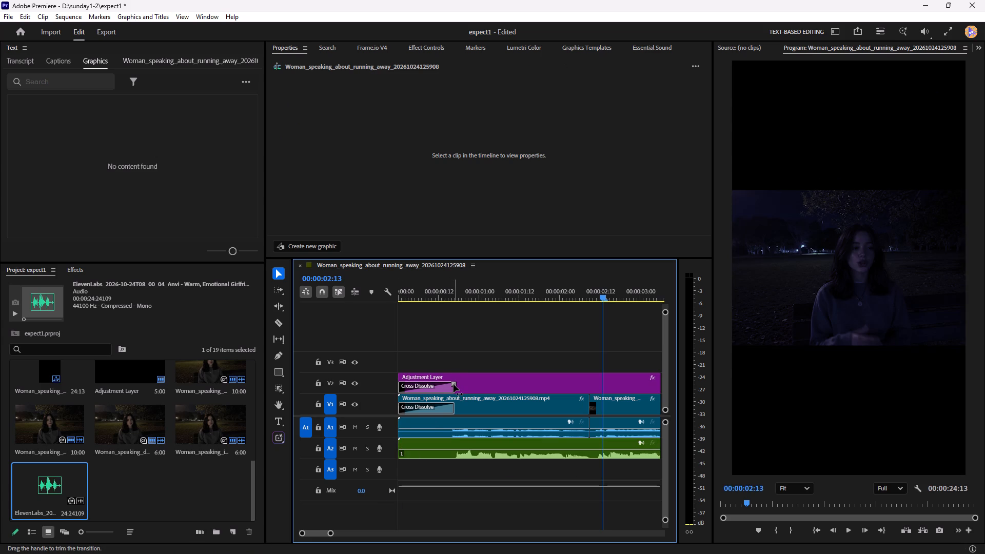
# Lengthen the opening Cross Dissolve transitions on the V2 adjustment layer and the first V1 clip to about 18 frames.
pyautogui.moveTo(454, 384); pyautogui.dragTo(459, 384)
pyautogui.moveTo(452, 404); pyautogui.dragTo(458, 404)
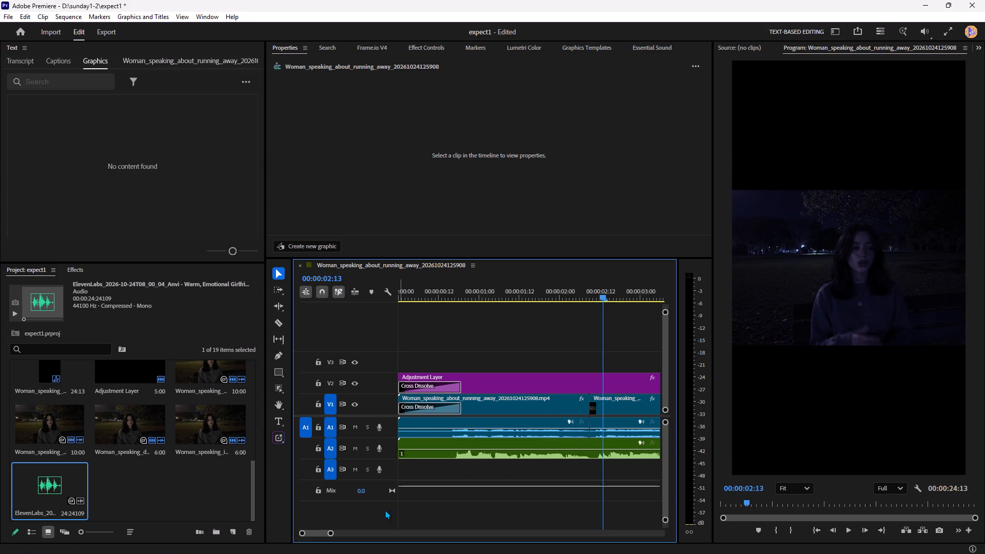
# Delete all the original audio clips from track A1 and play the sequence with only the converted voice.
pyautogui.moveTo(331, 535); pyautogui.dragTo(405, 532)
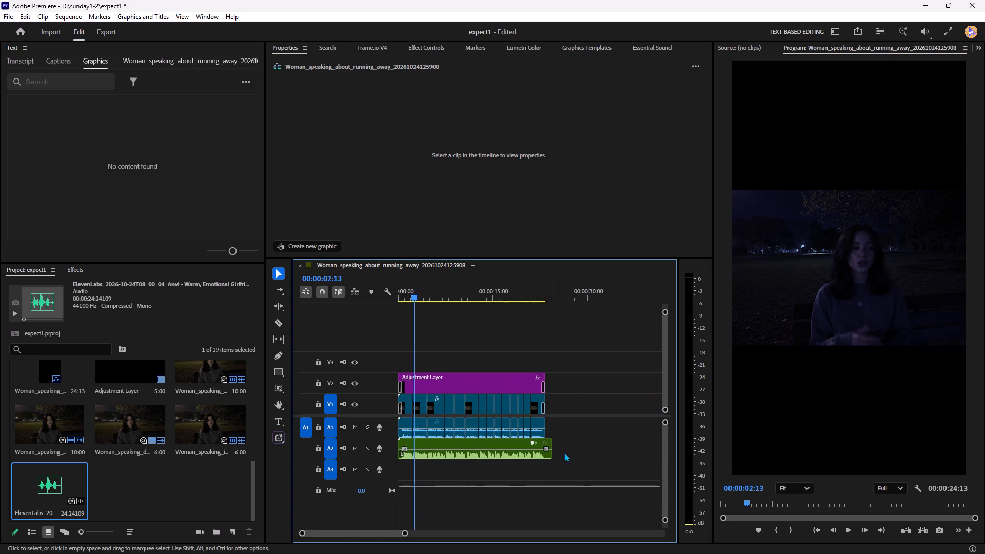
pyautogui.moveTo(580, 426); pyautogui.dragTo(371, 426)
pyautogui.moveTo(562, 426); pyautogui.dragTo(407, 427)
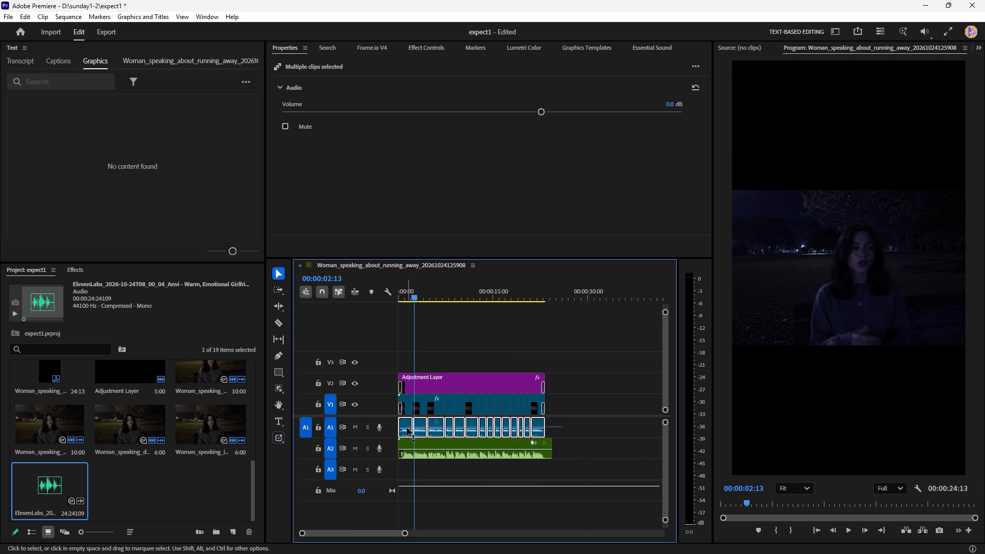
pyautogui.press('BackSpace')
pyautogui.press('space')
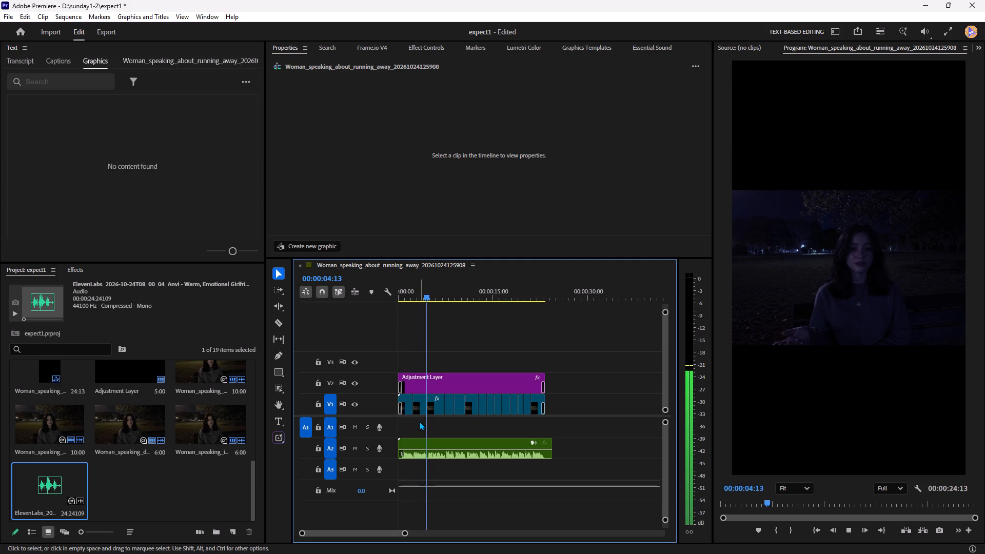
# Search the effects for fft, apply FFT Filter to the A2 voice clip, and open its custom setup editor.
pyautogui.click(75, 268)
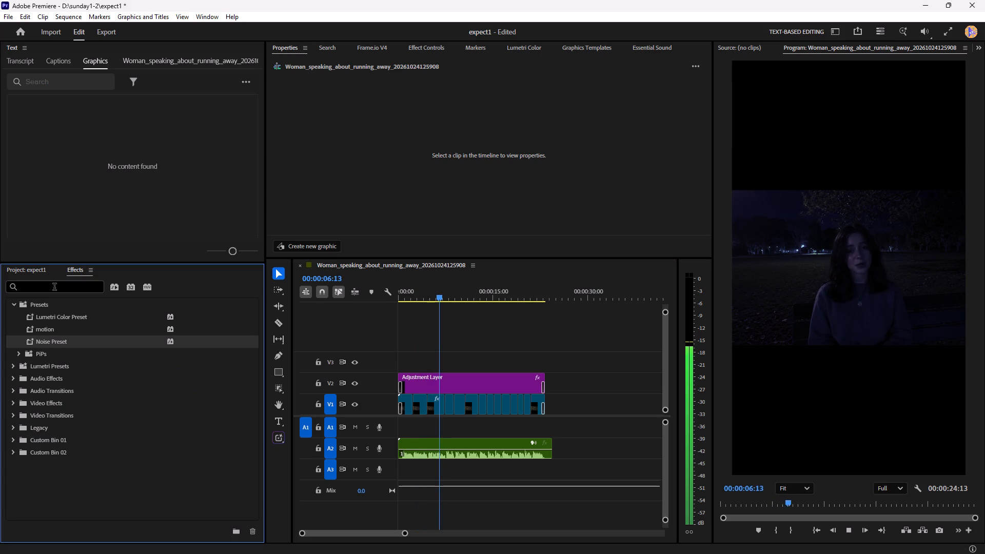
pyautogui.click(54, 288)
pyautogui.write('fft')
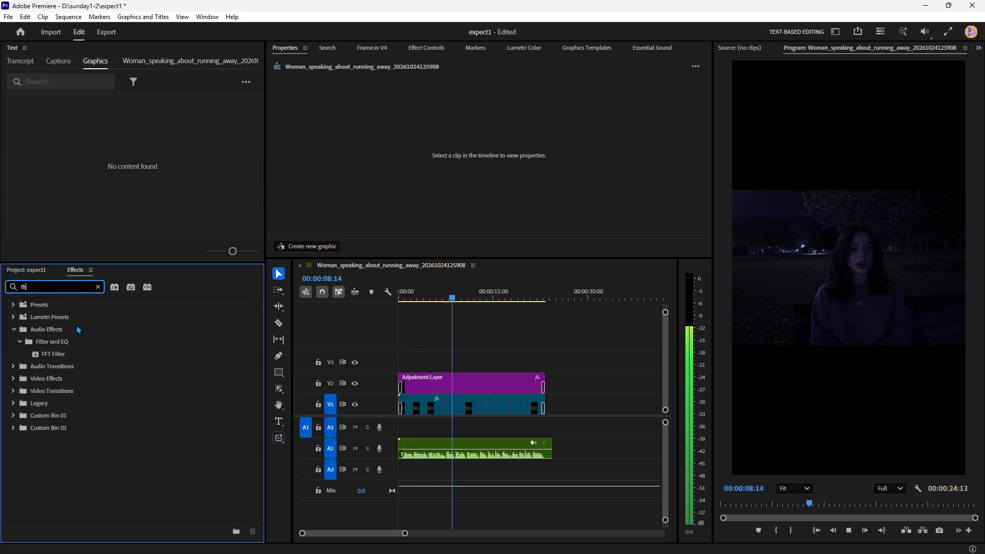
pyautogui.moveTo(35, 353); pyautogui.dragTo(423, 449)
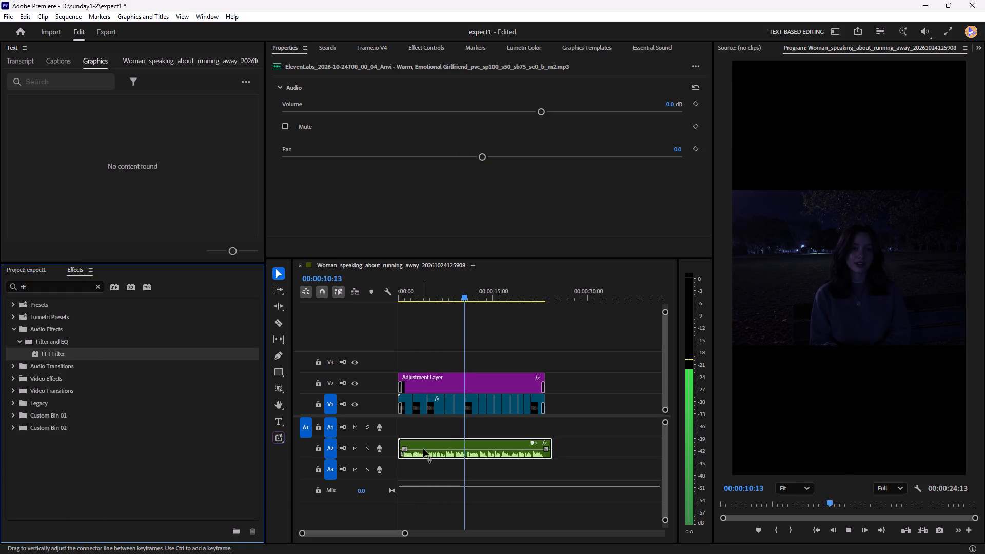
pyautogui.press('space')
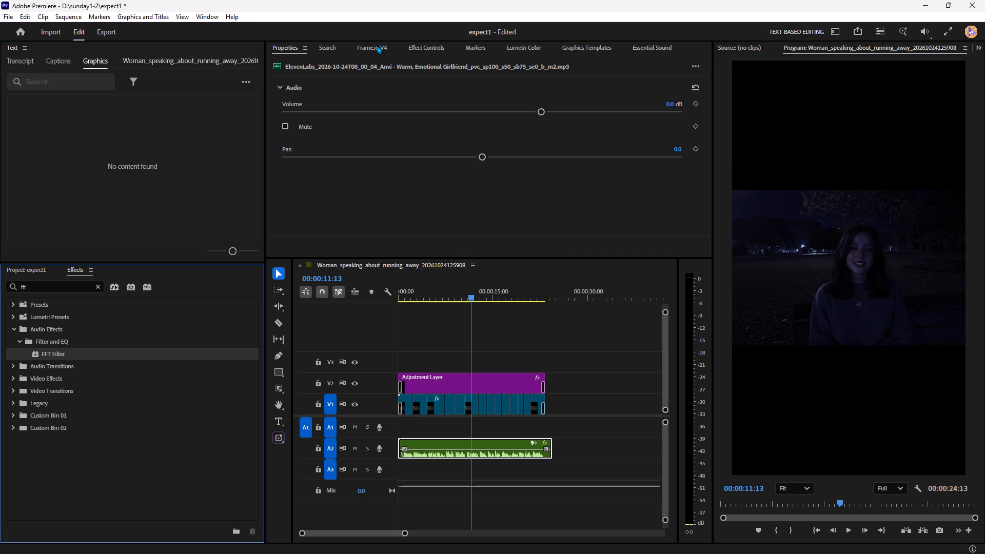
pyautogui.click(423, 45)
pyautogui.click(396, 146)
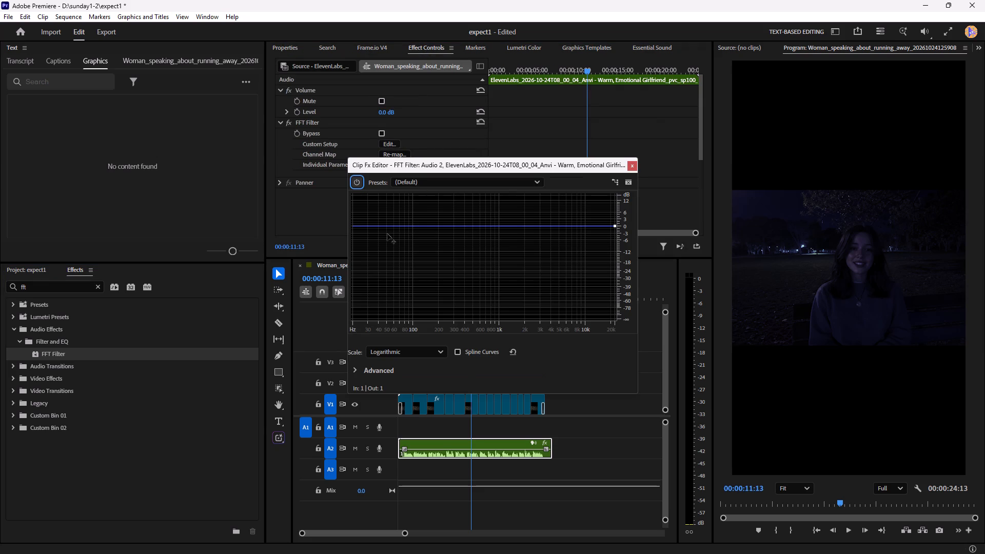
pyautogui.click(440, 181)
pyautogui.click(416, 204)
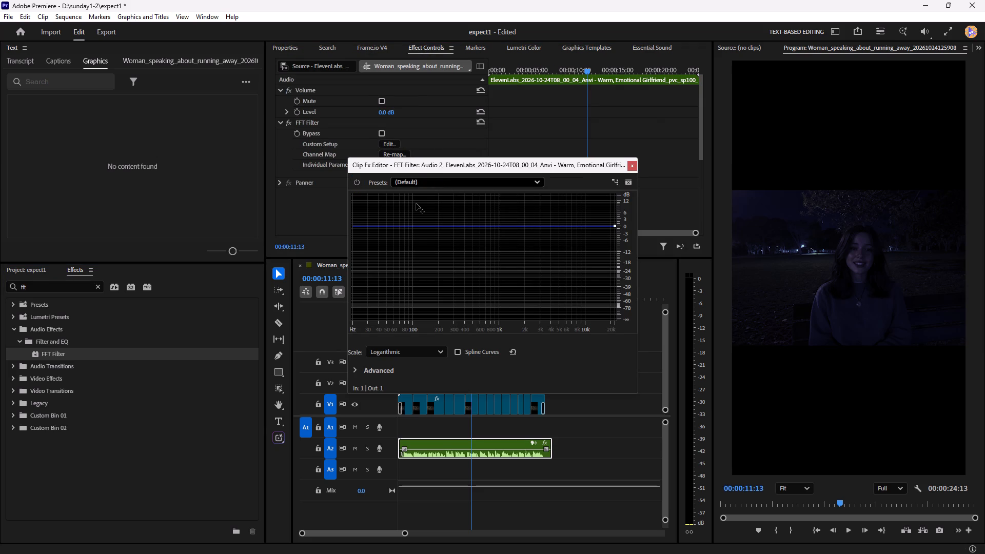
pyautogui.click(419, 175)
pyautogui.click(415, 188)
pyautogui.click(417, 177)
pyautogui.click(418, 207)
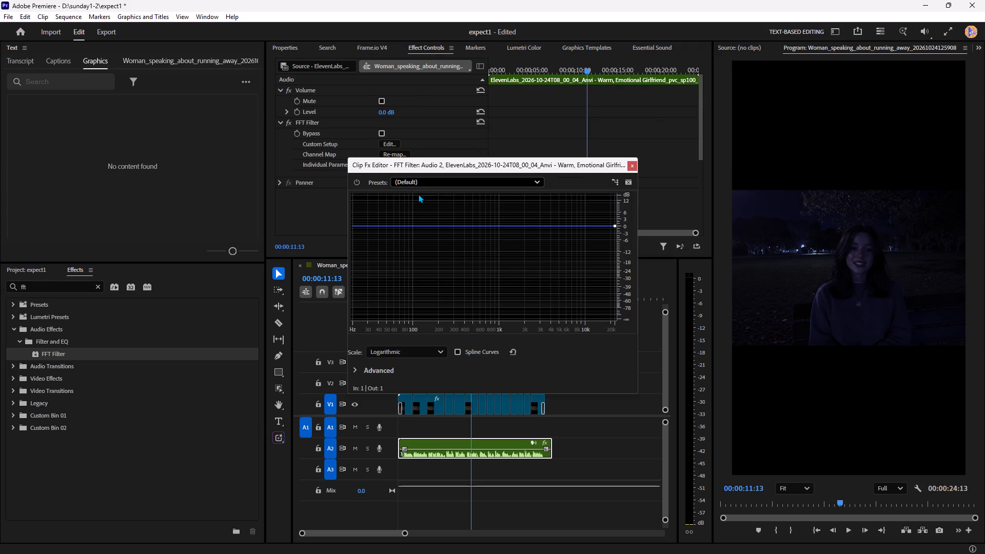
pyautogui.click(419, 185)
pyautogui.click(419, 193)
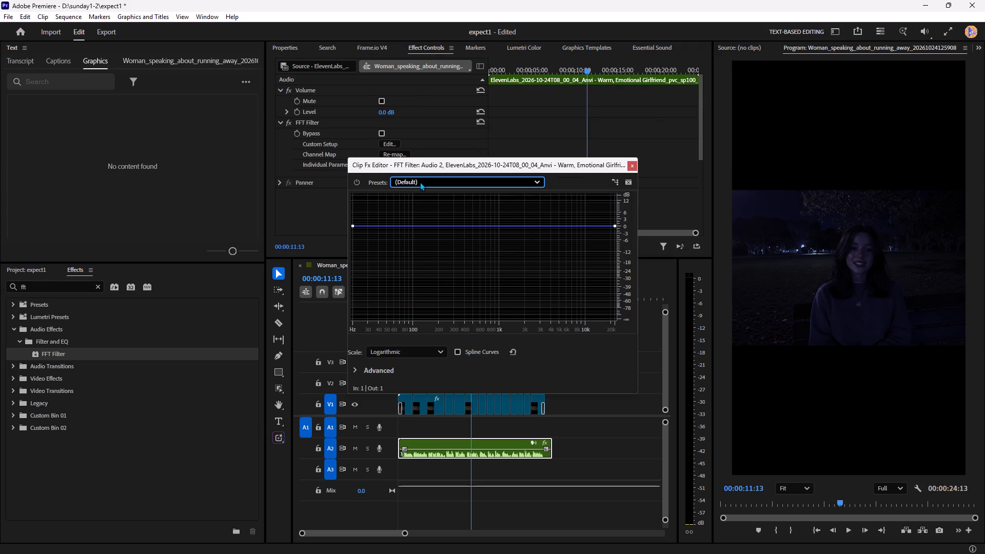
# Add points to the FFT curve and roll off the highs from about 2 kHz, reaching -∞ dB from about 8 kHz upward.
pyautogui.click(421, 227)
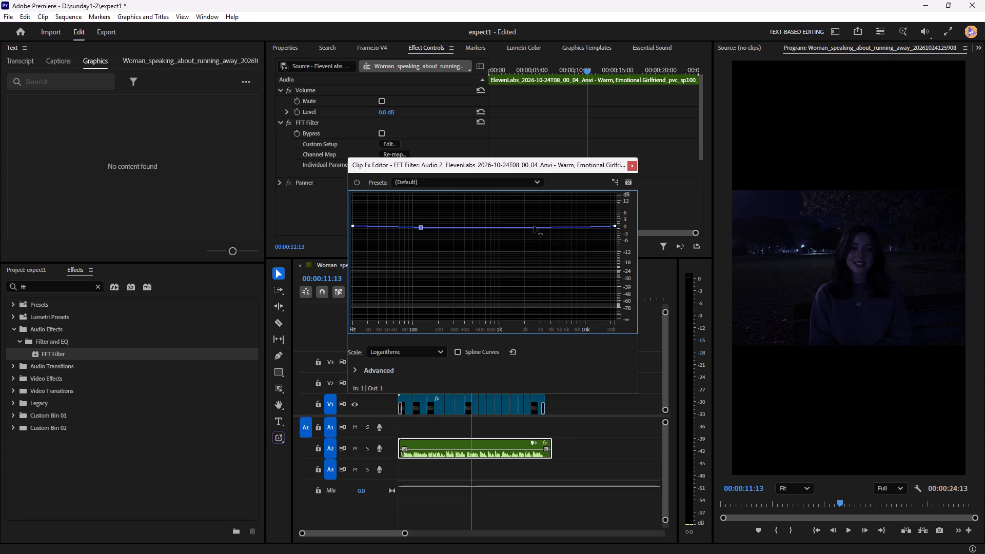
pyautogui.click(526, 227)
pyautogui.click(578, 228)
pyautogui.moveTo(579, 231); pyautogui.dragTo(565, 307)
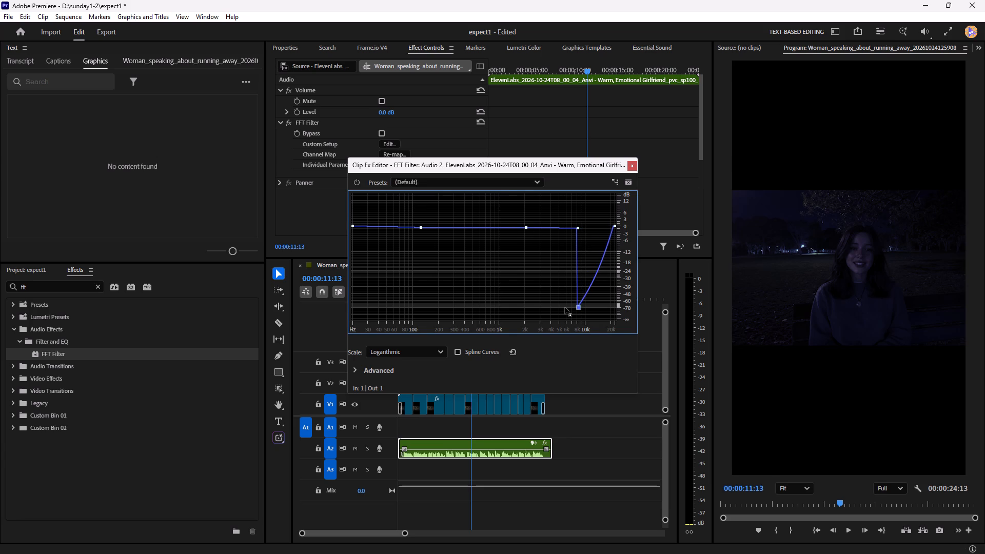
pyautogui.moveTo(565, 307); pyautogui.dragTo(557, 321)
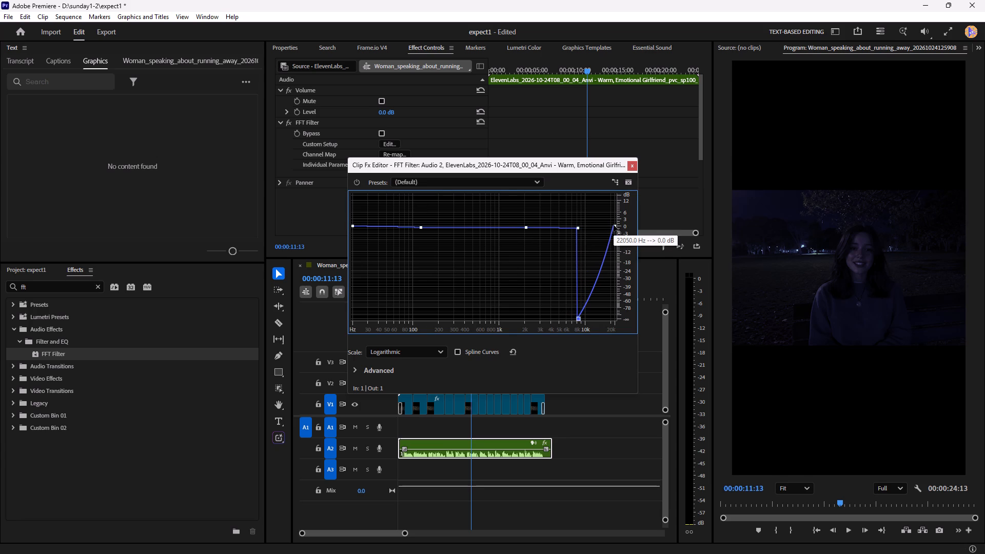
pyautogui.moveTo(616, 227); pyautogui.dragTo(617, 324)
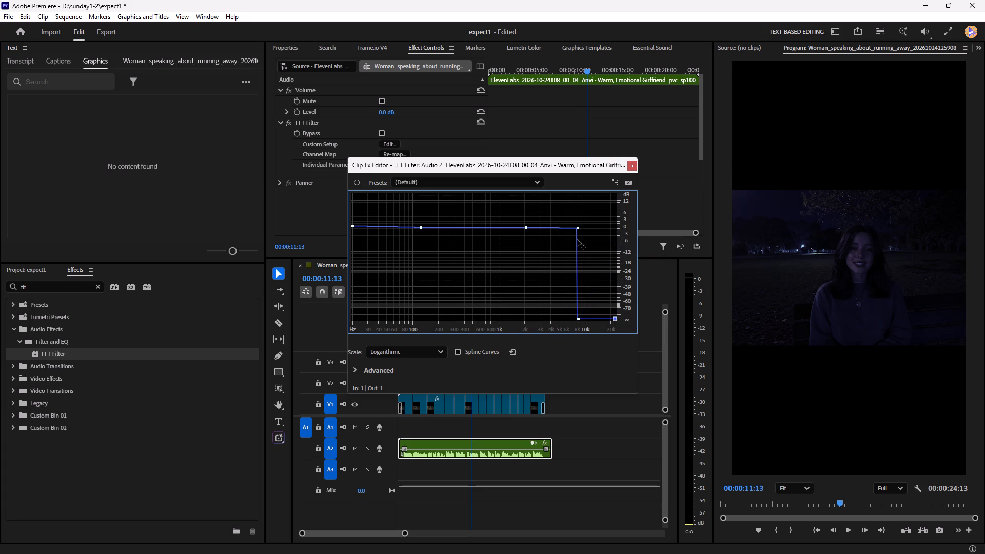
pyautogui.moveTo(577, 228); pyautogui.dragTo(545, 291)
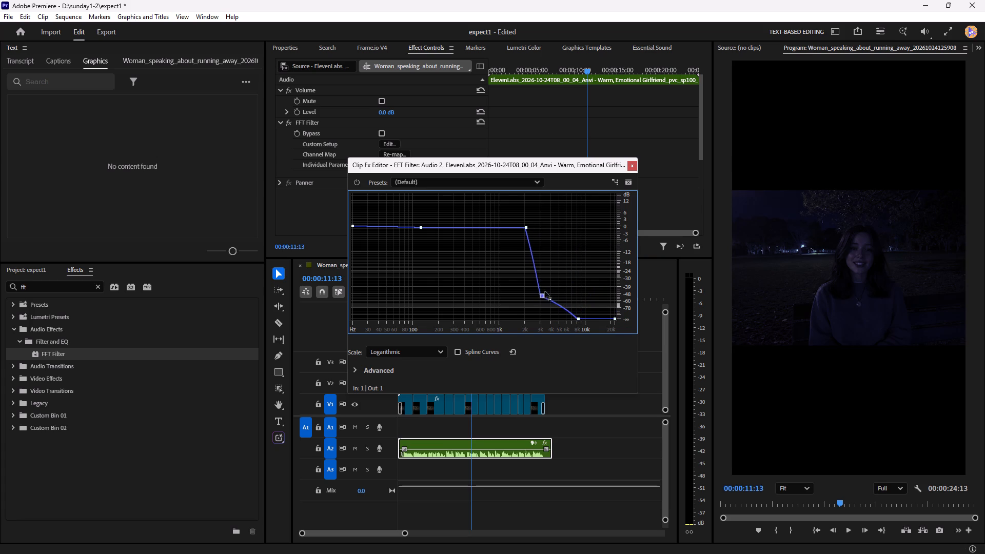
pyautogui.moveTo(545, 291); pyautogui.dragTo(548, 288)
# Cut the FFT curve's lows to -∞ dB below about 70 Hz, rising to the point near 120 Hz.
pyautogui.moveTo(386, 226); pyautogui.dragTo(387, 265)
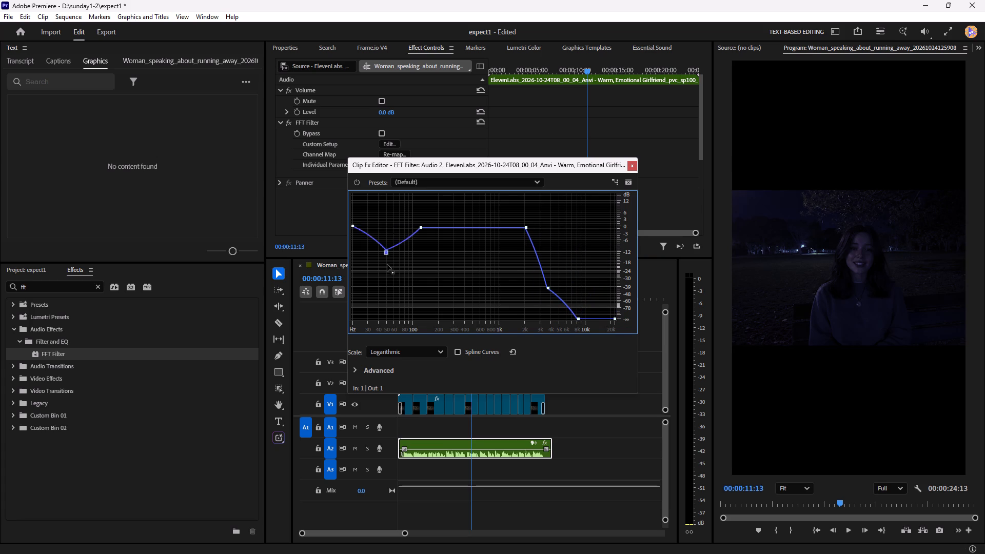
pyautogui.moveTo(387, 265); pyautogui.dragTo(398, 334)
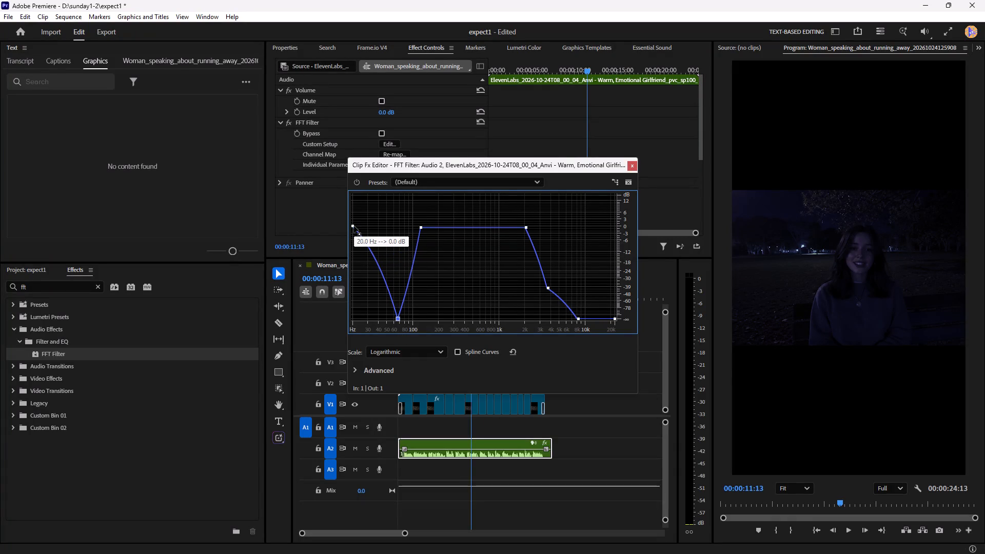
pyautogui.moveTo(354, 226); pyautogui.dragTo(320, 330)
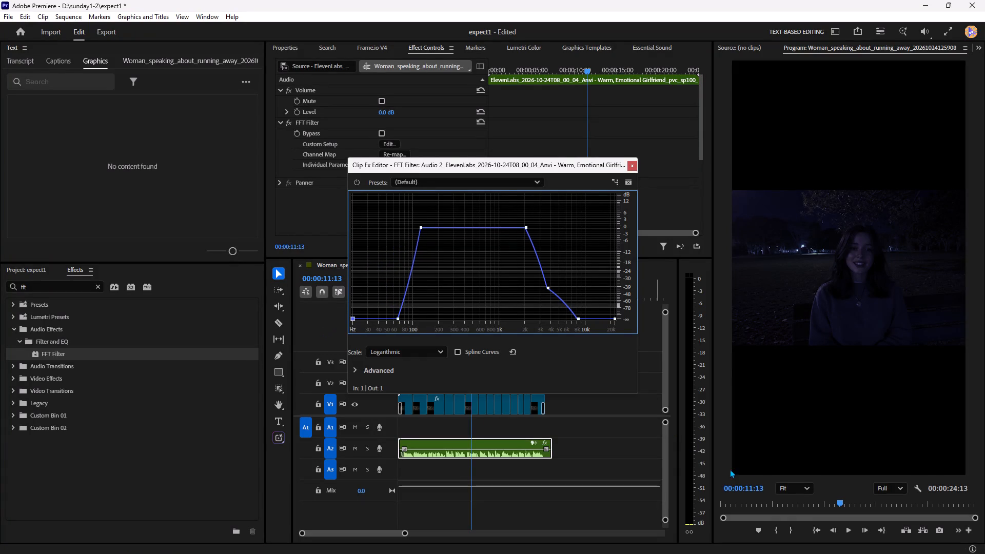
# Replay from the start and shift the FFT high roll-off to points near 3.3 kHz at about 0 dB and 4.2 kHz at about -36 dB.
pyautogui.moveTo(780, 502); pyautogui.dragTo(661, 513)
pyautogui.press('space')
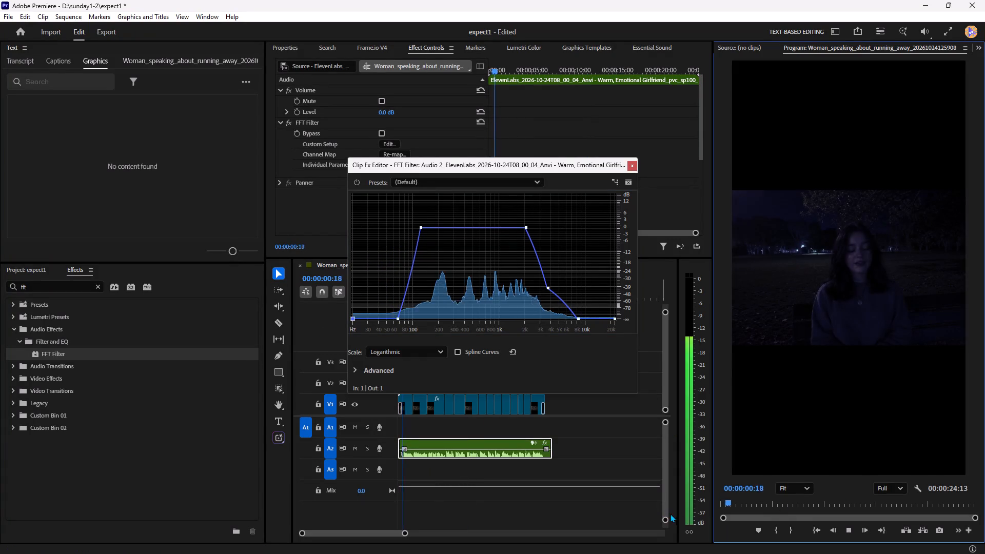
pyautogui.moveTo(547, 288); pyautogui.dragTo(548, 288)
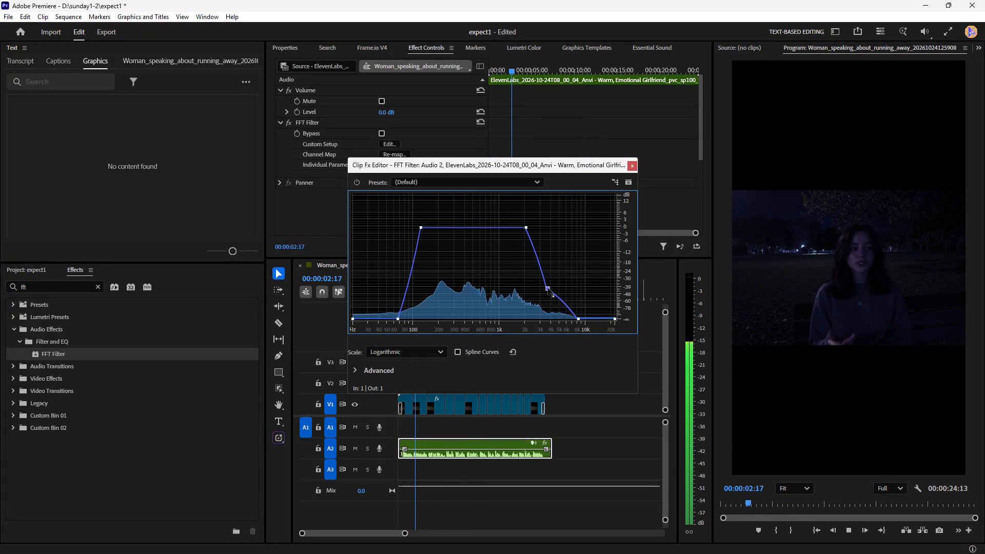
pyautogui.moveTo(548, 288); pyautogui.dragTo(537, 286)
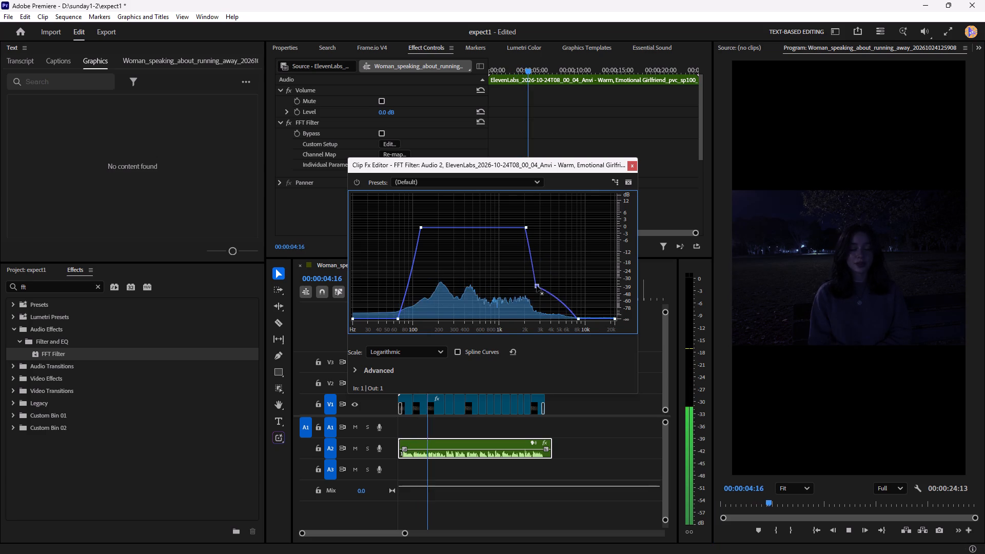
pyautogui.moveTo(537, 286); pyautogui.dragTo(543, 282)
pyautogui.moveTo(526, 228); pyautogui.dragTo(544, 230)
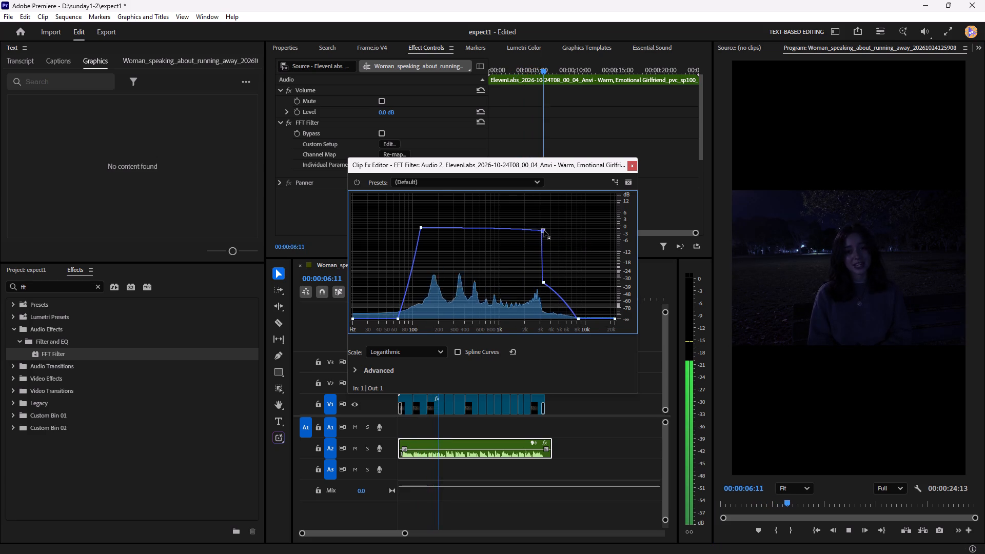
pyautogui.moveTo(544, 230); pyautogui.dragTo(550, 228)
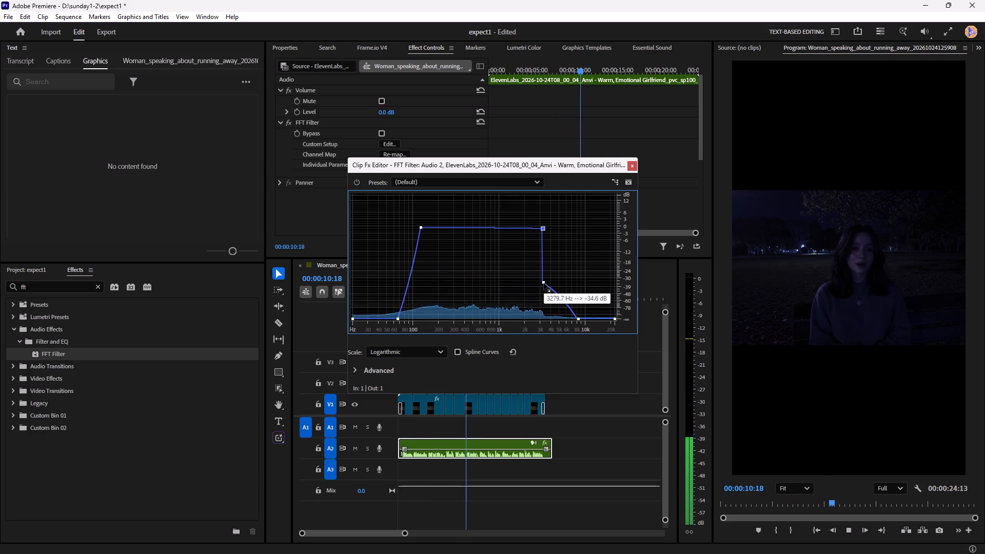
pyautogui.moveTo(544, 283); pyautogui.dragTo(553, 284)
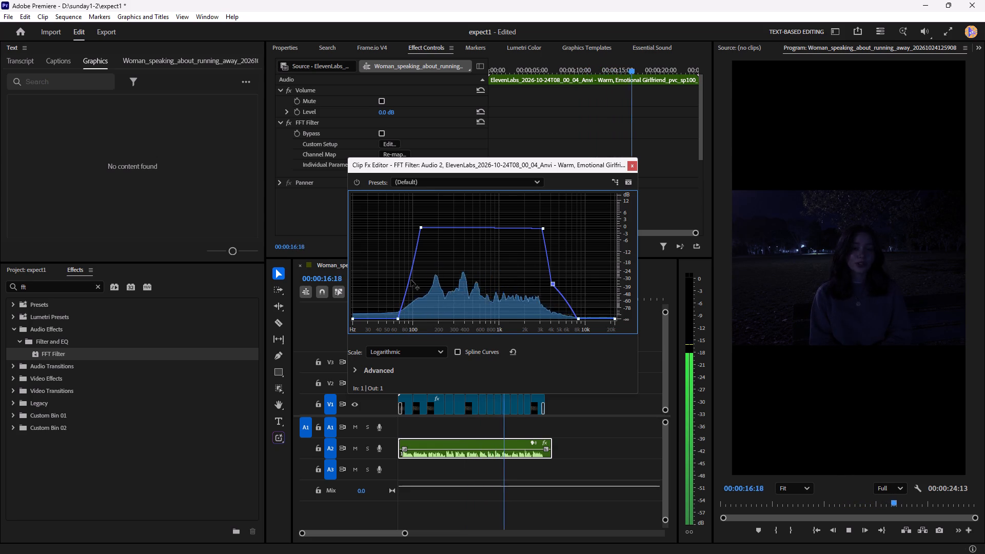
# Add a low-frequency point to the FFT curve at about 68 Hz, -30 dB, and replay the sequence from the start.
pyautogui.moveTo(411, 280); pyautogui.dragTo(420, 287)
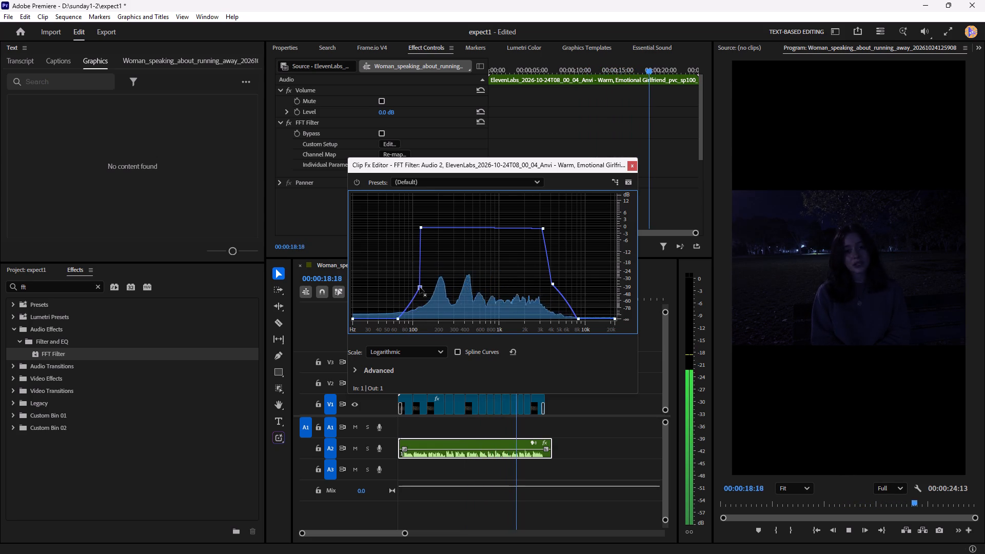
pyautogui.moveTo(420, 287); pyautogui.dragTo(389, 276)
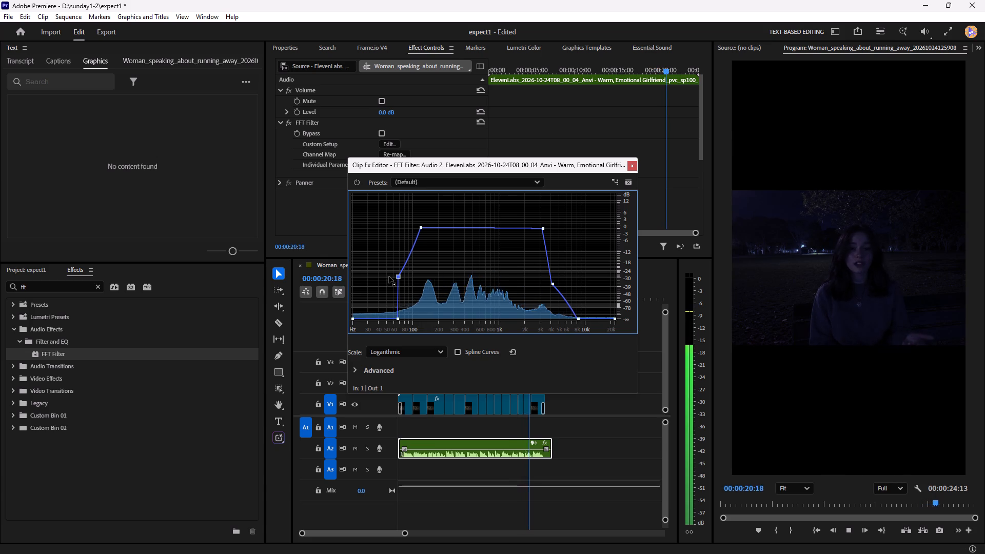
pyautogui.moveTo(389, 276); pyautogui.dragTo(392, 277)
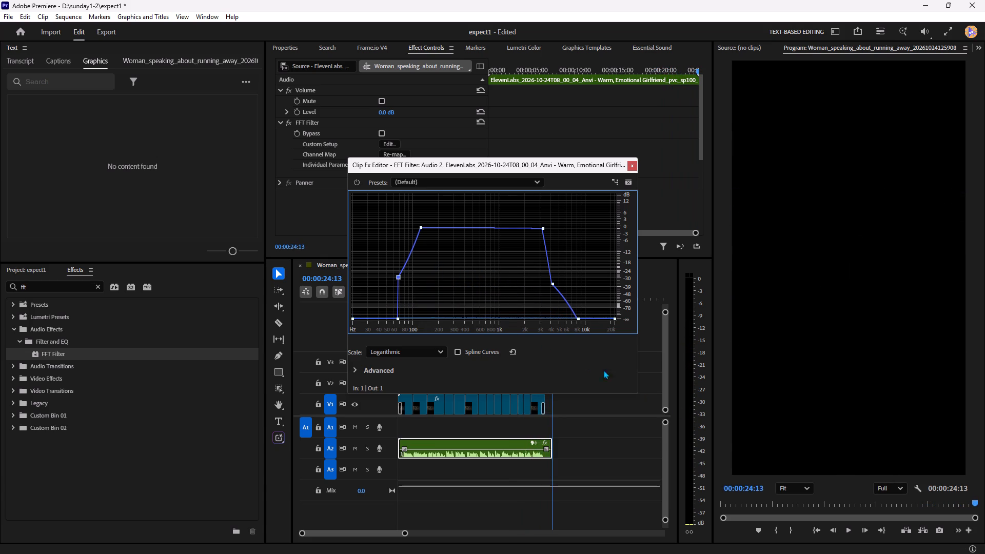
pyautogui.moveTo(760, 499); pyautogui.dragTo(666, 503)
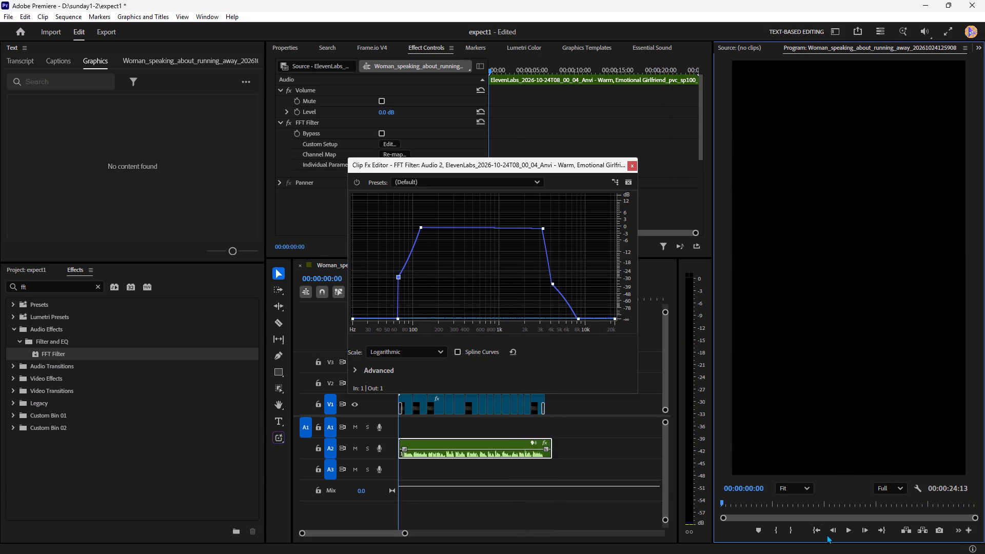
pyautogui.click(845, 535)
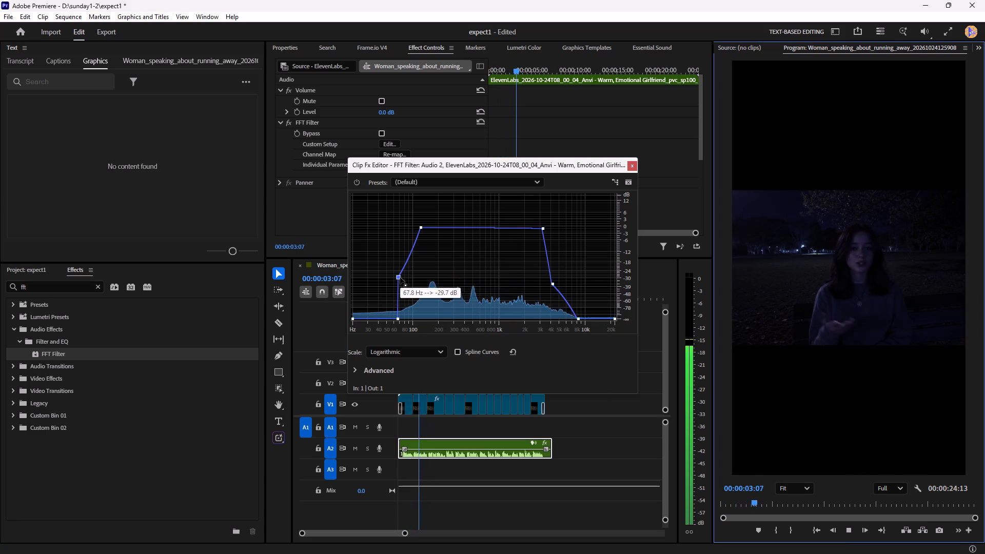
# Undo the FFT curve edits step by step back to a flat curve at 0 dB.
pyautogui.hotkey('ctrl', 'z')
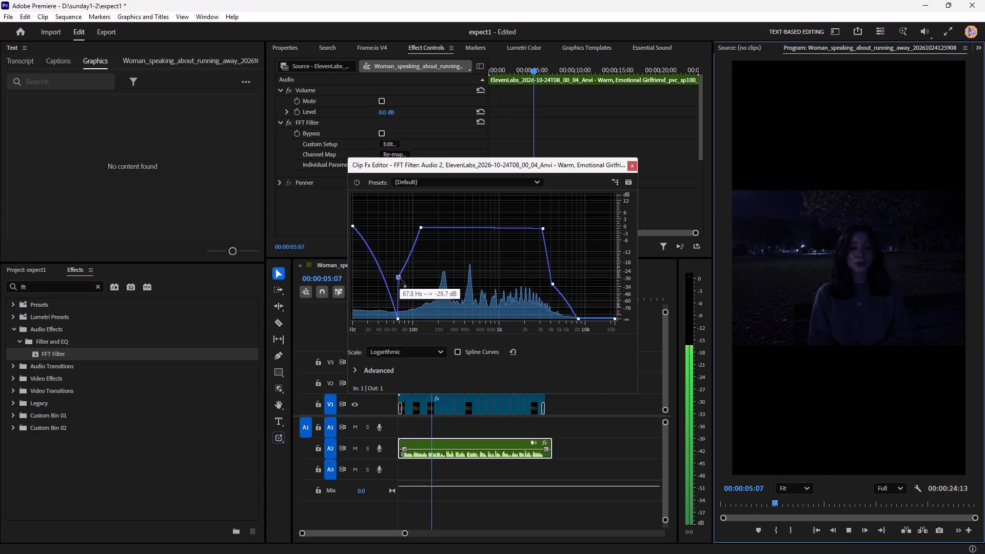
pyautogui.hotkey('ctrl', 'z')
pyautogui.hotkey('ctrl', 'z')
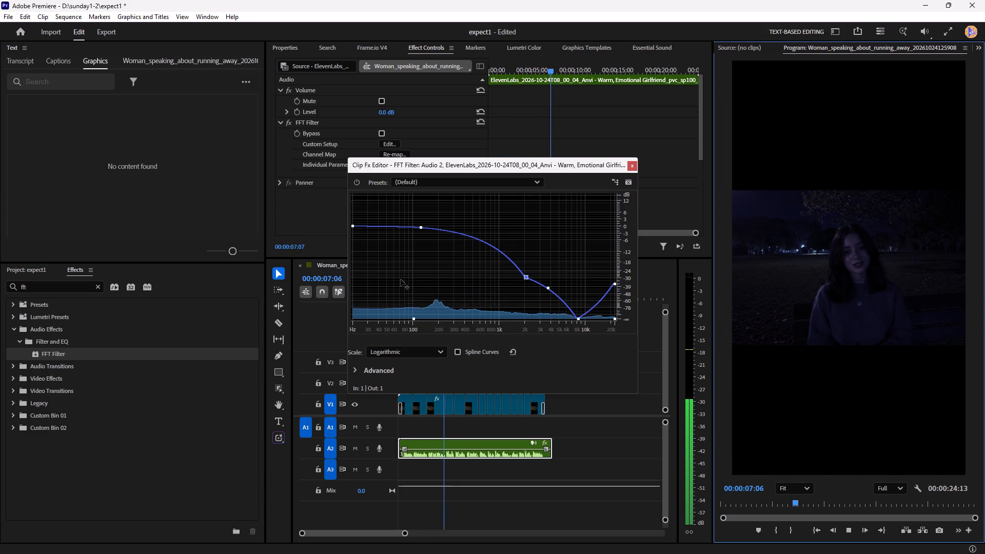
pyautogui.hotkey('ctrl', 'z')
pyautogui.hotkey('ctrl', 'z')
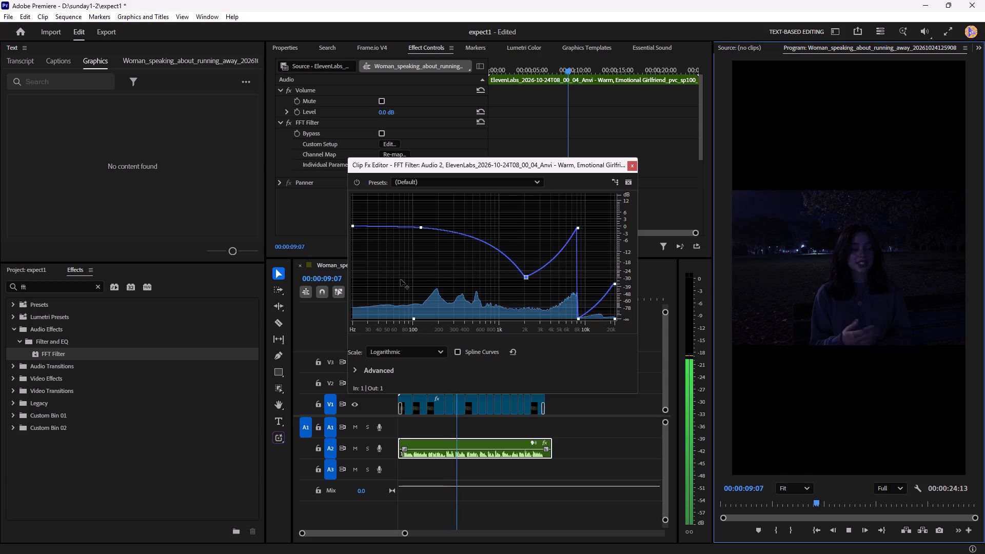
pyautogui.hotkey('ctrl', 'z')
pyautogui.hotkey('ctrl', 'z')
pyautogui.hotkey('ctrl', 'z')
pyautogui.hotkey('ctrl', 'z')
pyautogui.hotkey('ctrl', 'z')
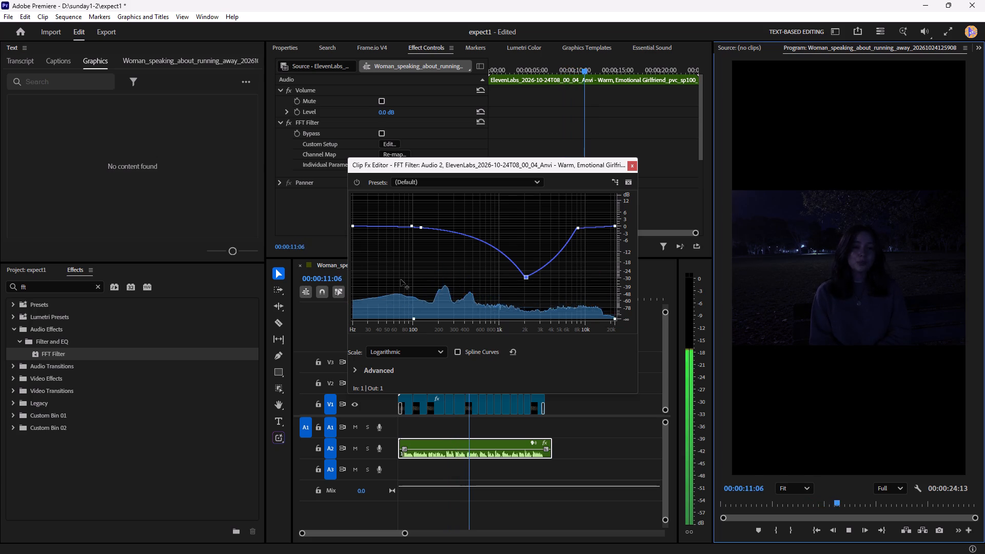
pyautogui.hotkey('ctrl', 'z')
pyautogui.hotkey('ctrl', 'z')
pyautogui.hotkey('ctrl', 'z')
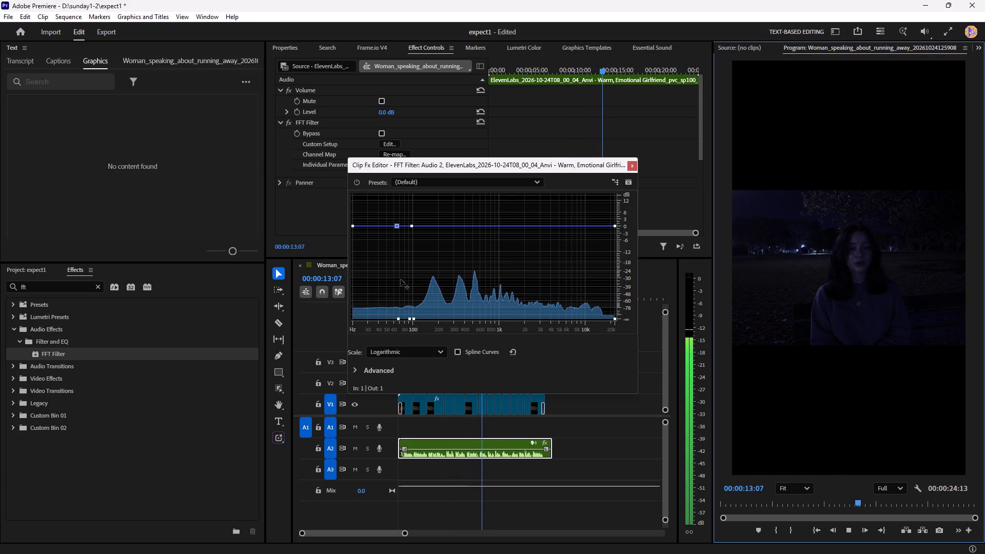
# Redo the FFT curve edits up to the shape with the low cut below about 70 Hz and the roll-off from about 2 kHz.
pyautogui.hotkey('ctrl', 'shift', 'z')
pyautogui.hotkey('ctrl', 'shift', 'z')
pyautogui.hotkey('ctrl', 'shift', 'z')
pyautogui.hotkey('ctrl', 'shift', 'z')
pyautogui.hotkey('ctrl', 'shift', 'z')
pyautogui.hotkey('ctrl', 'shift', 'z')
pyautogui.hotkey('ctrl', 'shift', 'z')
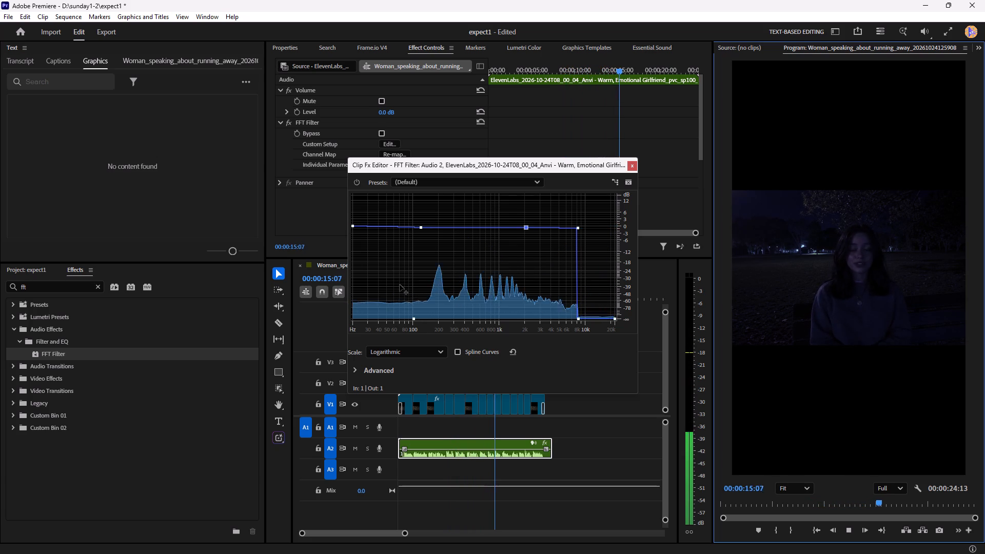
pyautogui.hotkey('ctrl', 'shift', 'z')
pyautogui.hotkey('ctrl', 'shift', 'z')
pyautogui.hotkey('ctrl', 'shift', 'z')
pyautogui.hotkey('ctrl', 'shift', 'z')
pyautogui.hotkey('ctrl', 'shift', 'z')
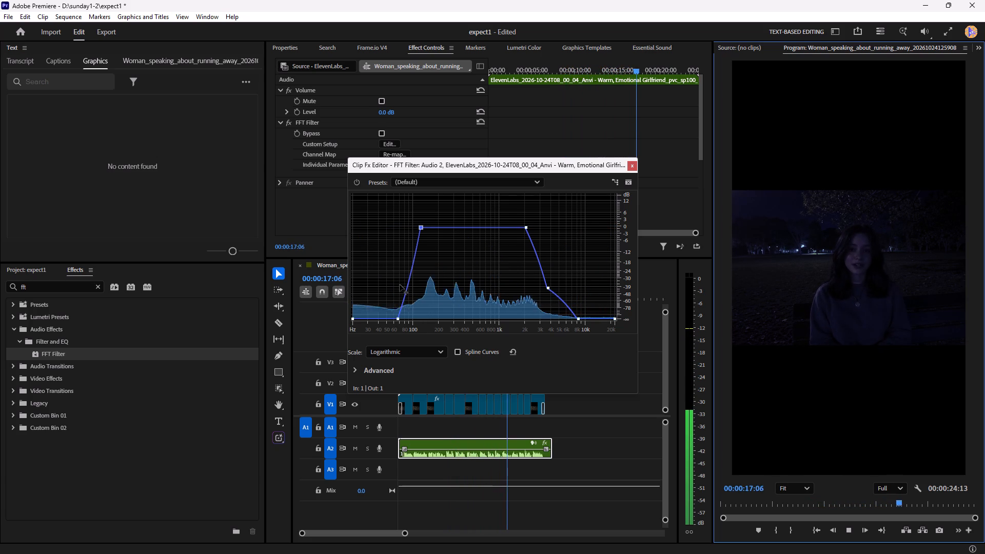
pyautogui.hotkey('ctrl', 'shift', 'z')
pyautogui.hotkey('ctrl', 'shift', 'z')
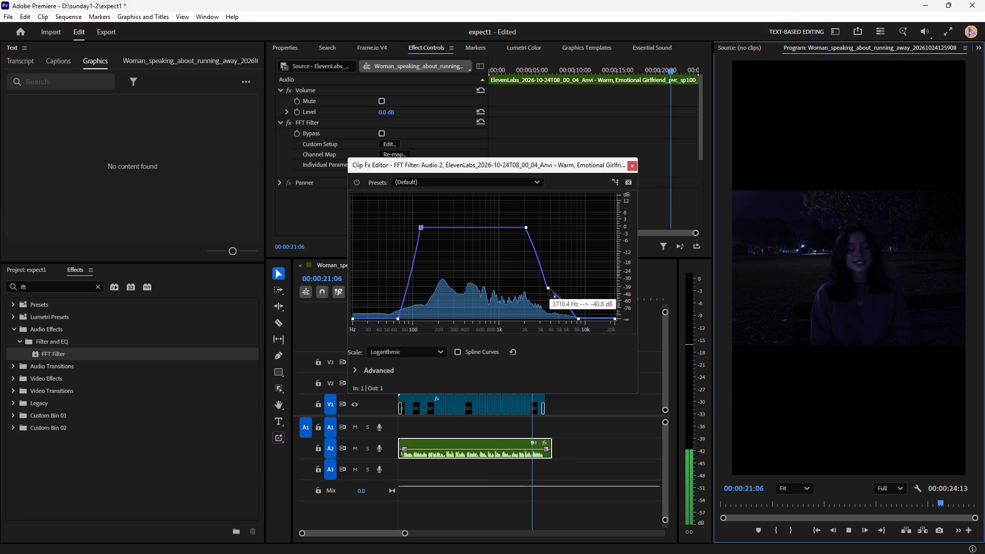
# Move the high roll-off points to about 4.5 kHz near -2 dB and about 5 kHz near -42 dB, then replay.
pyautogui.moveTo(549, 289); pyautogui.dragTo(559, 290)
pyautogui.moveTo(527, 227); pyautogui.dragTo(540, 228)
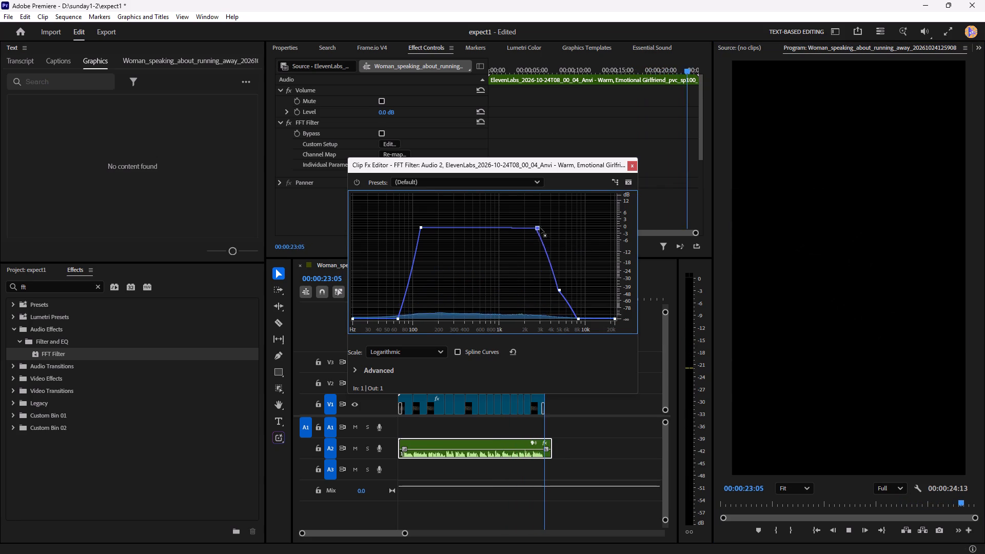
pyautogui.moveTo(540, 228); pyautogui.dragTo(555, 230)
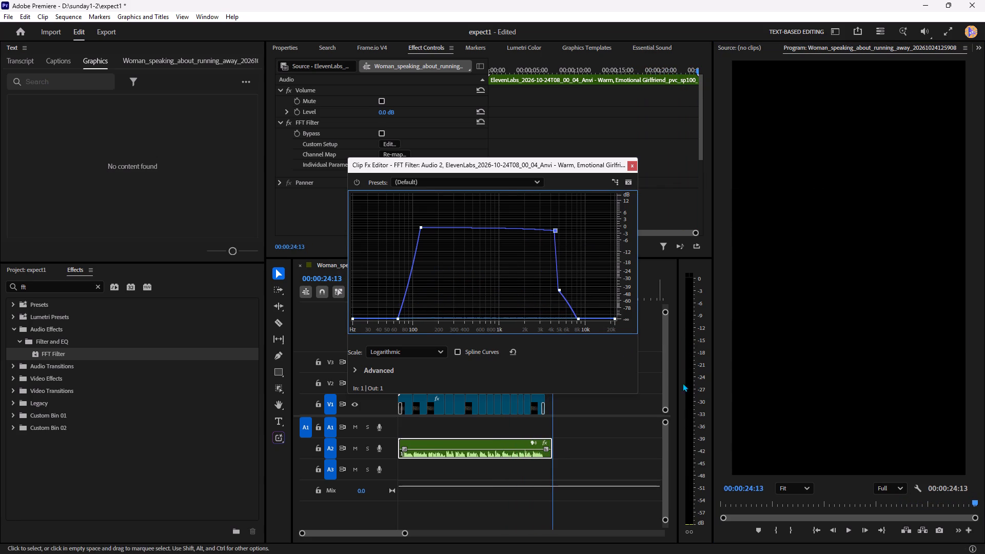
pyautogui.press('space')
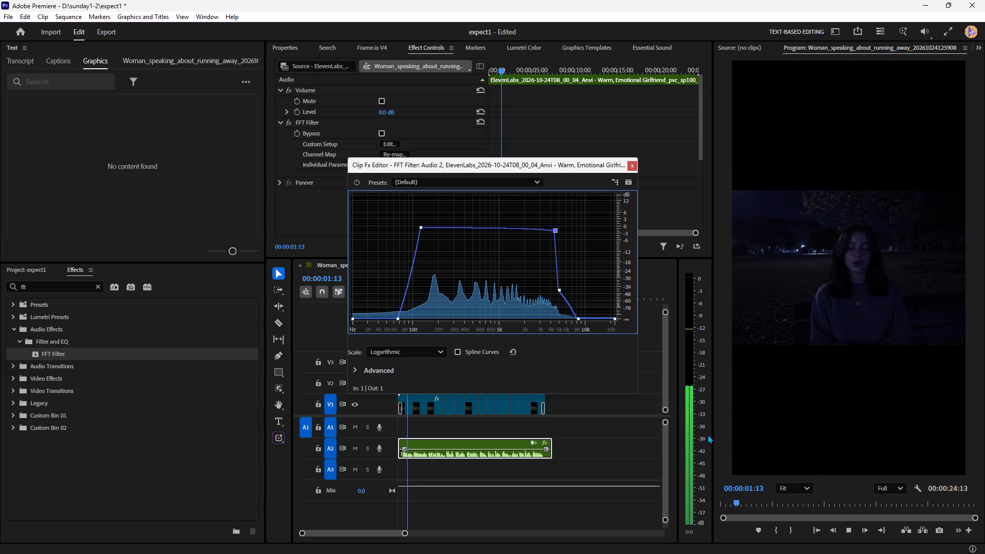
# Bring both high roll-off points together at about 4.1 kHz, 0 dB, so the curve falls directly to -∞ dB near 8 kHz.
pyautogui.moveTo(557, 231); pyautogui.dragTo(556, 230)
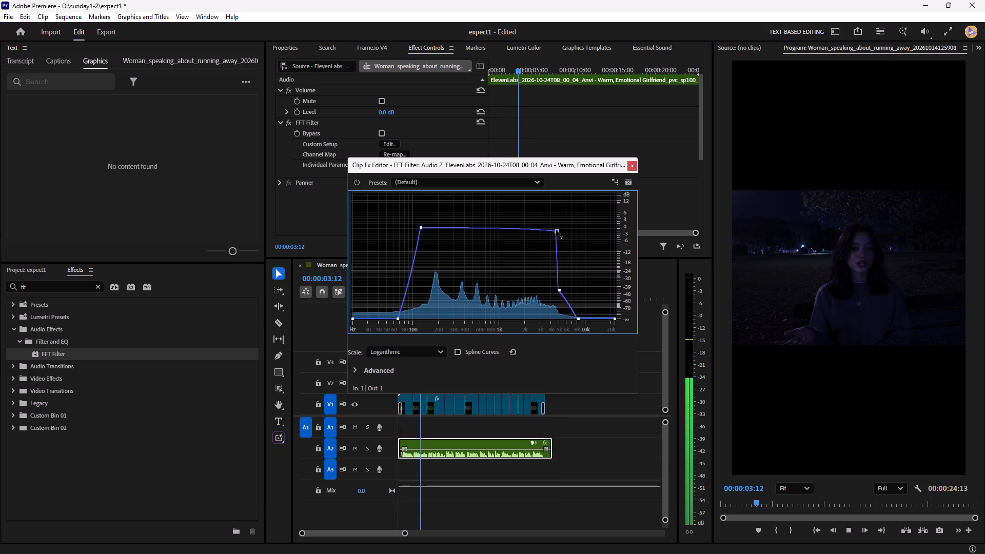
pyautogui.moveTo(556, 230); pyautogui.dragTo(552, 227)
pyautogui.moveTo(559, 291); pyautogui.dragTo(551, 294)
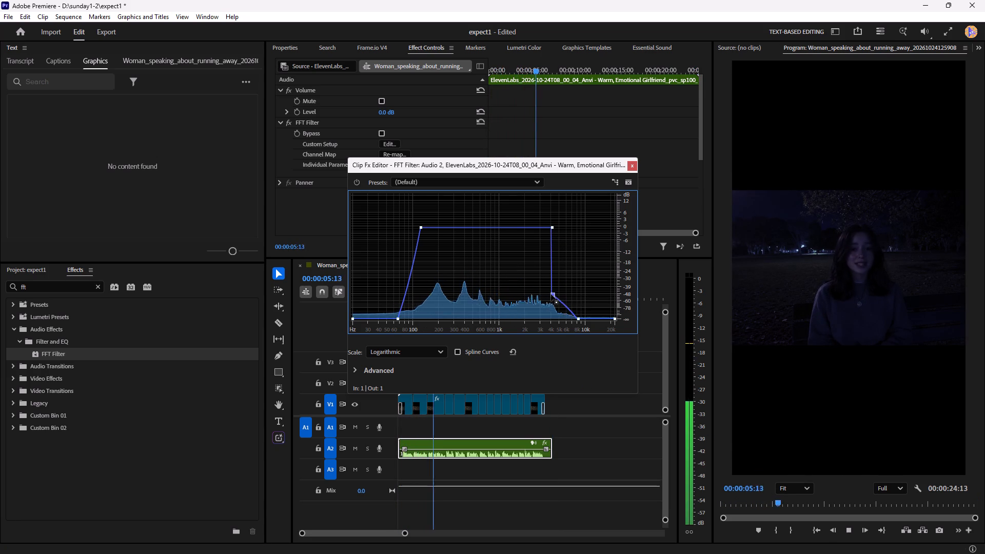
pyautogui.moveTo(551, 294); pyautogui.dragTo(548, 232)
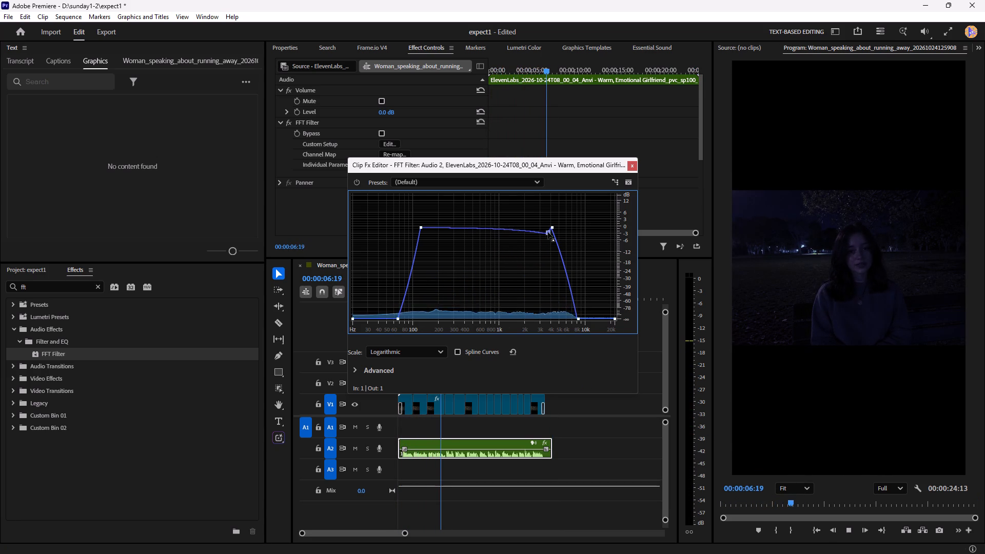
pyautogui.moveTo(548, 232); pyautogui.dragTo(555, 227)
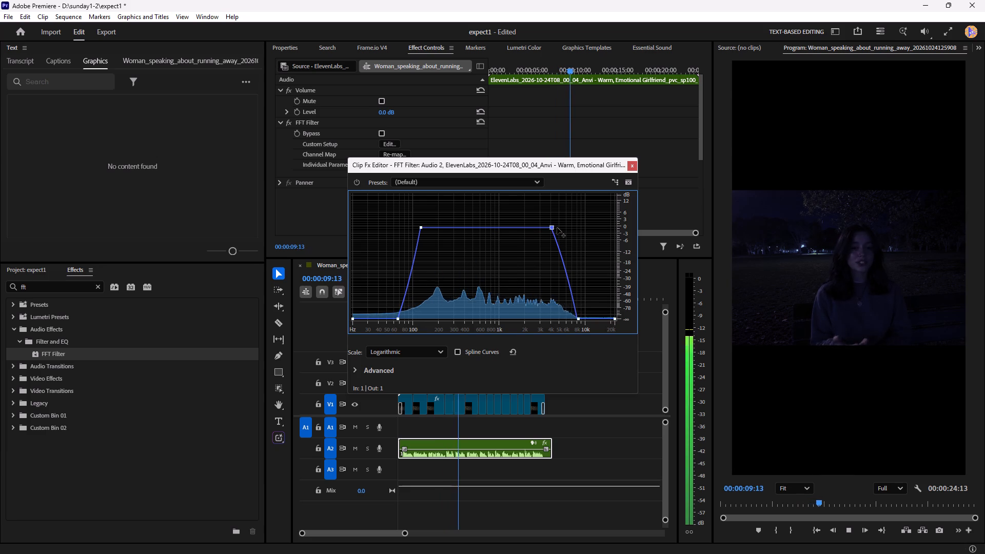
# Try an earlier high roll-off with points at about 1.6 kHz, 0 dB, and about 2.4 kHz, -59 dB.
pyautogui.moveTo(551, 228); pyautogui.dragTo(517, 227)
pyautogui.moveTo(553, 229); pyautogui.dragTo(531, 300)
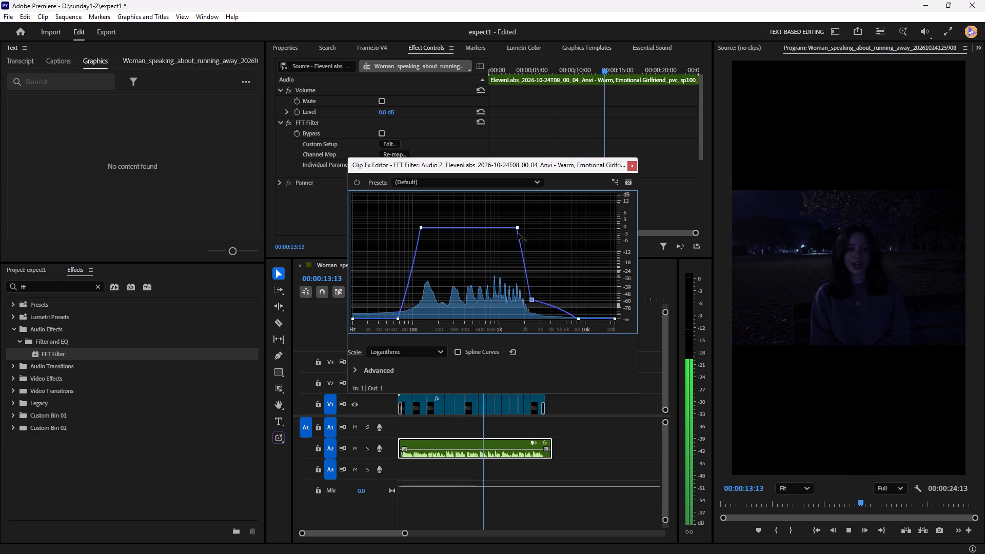
# Move the curve's upper corner to about 4.3 kHz, -2 dB, and delete the dip point near 2.4 kHz.
pyautogui.moveTo(518, 226); pyautogui.dragTo(555, 229)
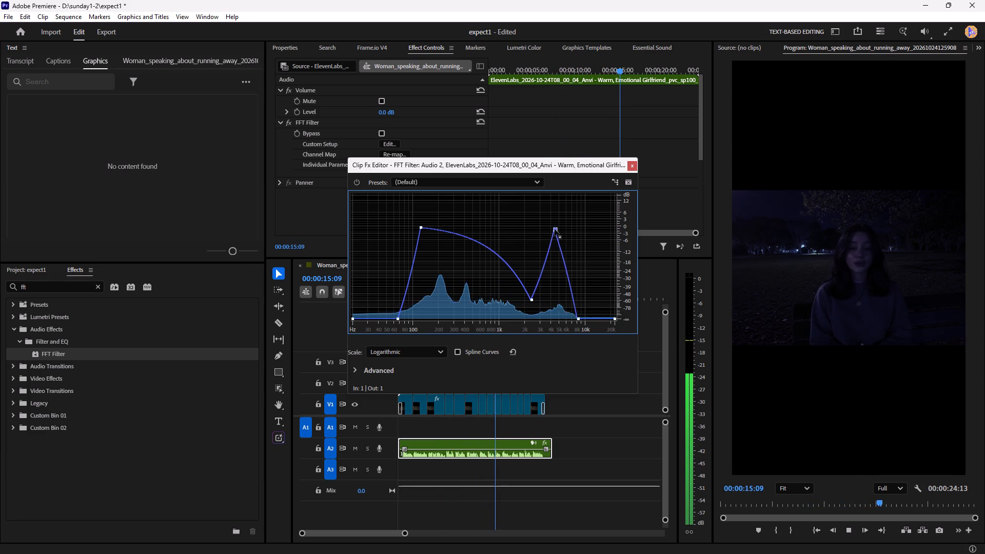
pyautogui.moveTo(555, 229); pyautogui.dragTo(553, 231)
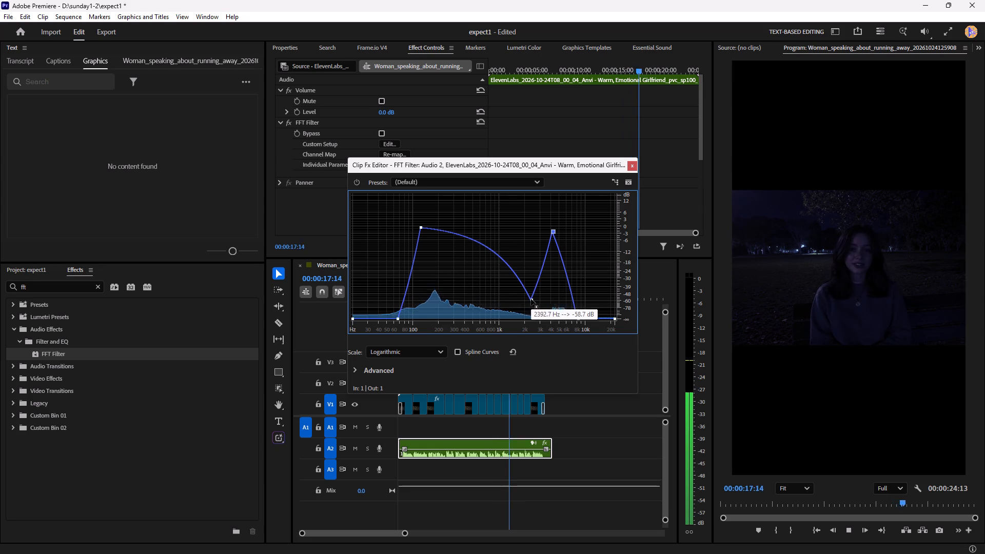
pyautogui.rightClick(531, 299)
pyautogui.click(557, 318)
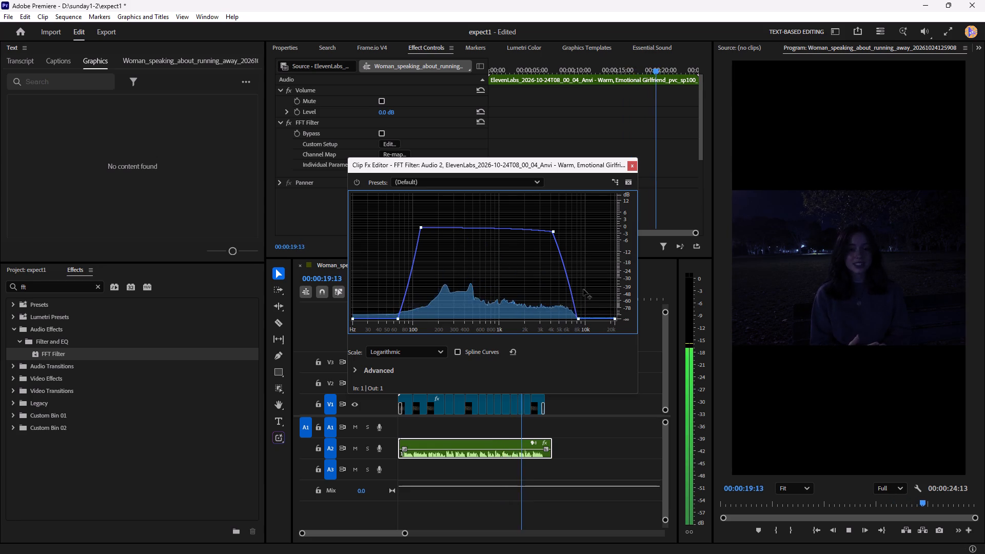
# Add a roll-off point directly below the curve's upper corner, at about 4.3 kHz and -60 dB.
pyautogui.moveTo(570, 289); pyautogui.dragTo(544, 300)
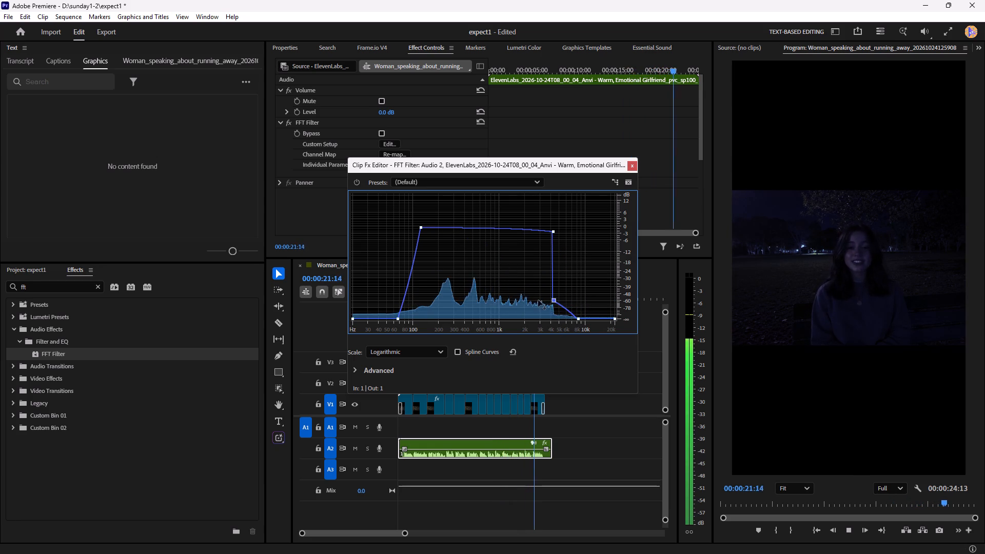
# Audition the -∞ dB low-cut point at about 43 Hz during playback, then set it at about 65 Hz.
pyautogui.moveTo(397, 319); pyautogui.dragTo(396, 319)
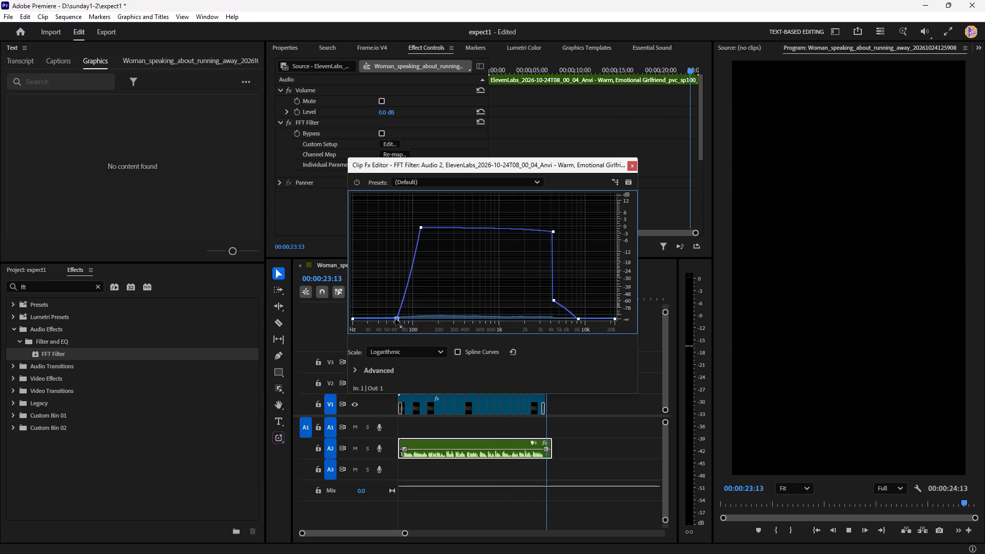
pyautogui.moveTo(396, 319); pyautogui.dragTo(381, 319)
pyautogui.press('space')
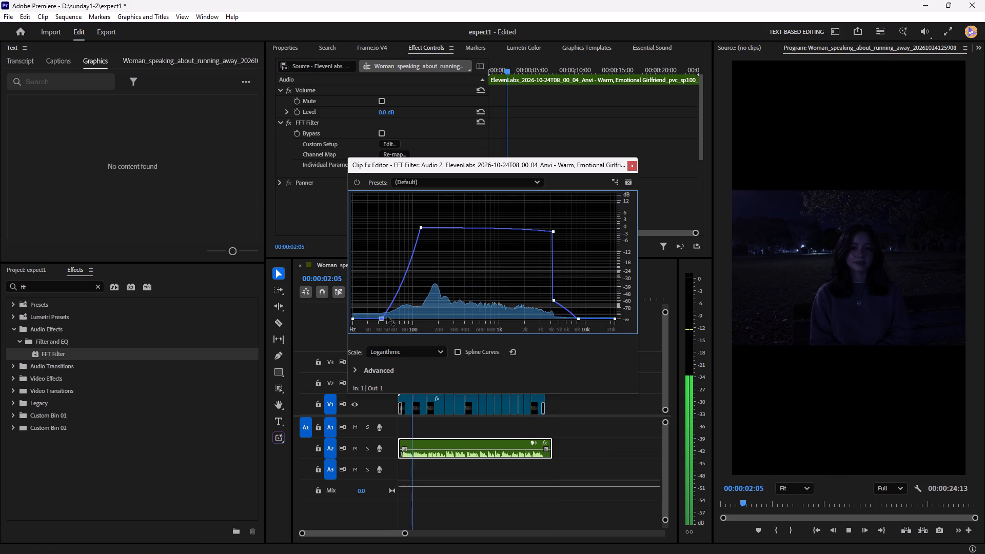
pyautogui.moveTo(382, 319); pyautogui.dragTo(397, 323)
# Move the lower high-frequency roll-off point out to about 8 kHz at about -40 dB.
pyautogui.moveTo(552, 300); pyautogui.dragTo(560, 300)
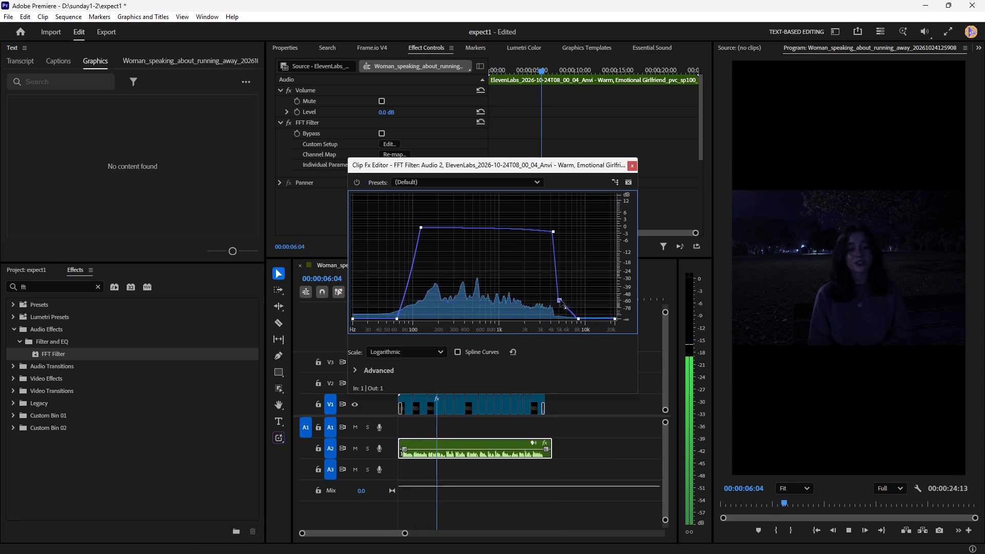
pyautogui.moveTo(560, 300); pyautogui.dragTo(598, 287)
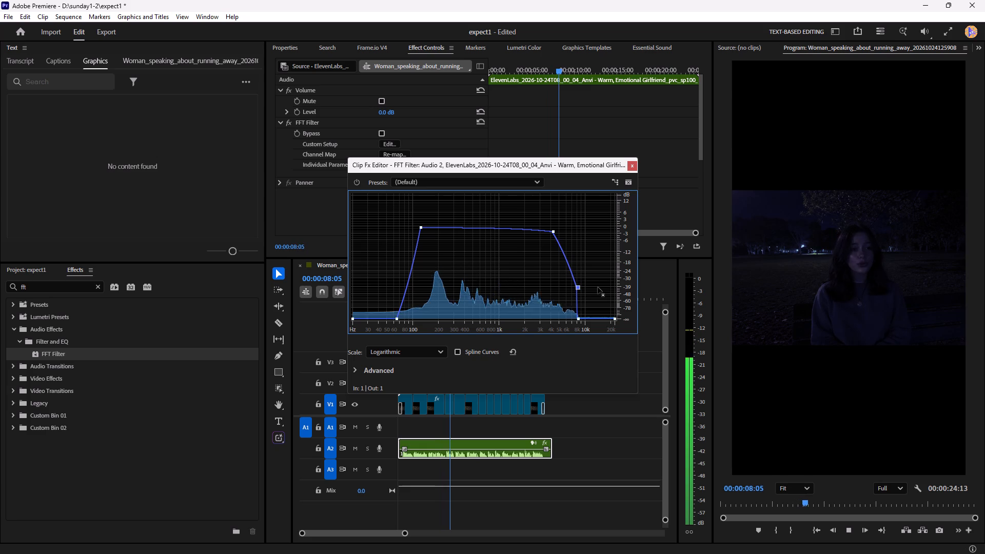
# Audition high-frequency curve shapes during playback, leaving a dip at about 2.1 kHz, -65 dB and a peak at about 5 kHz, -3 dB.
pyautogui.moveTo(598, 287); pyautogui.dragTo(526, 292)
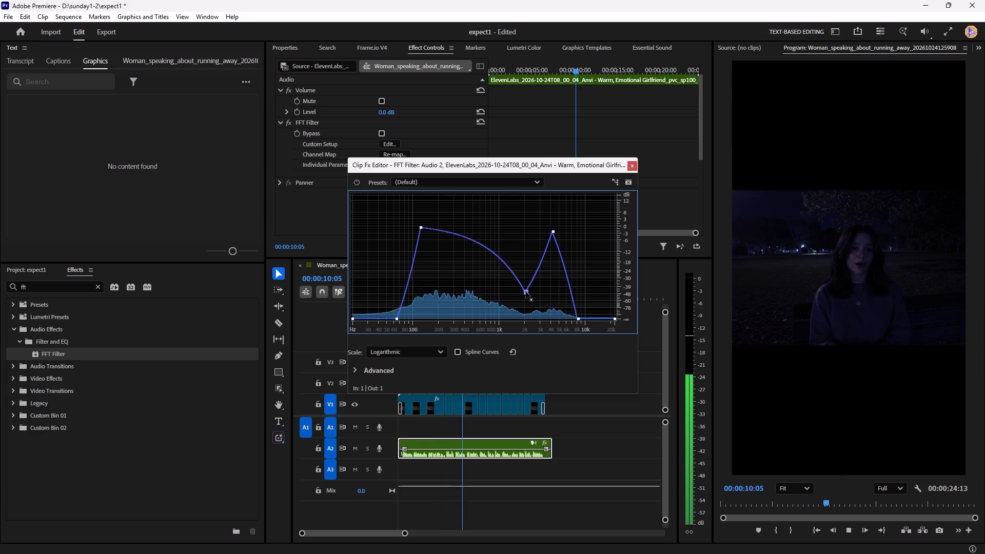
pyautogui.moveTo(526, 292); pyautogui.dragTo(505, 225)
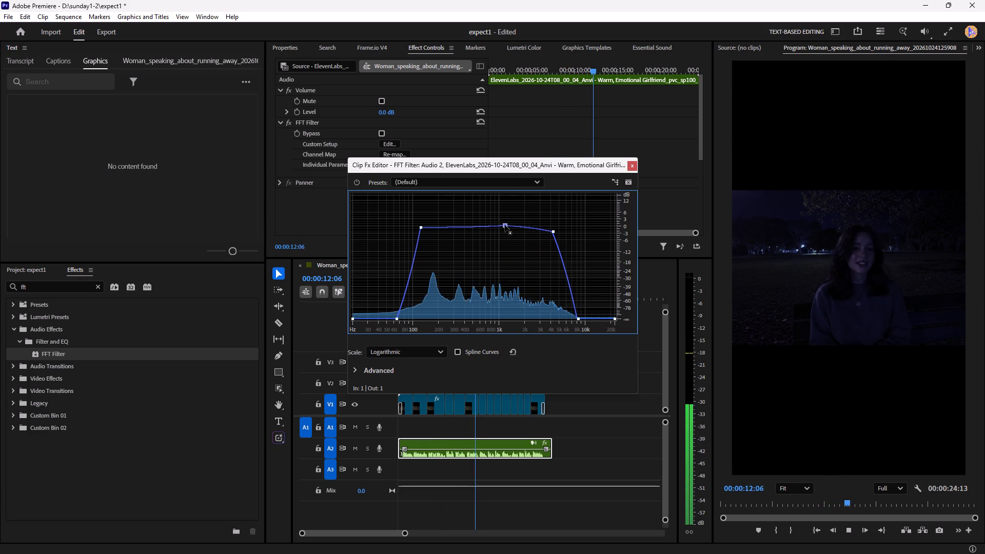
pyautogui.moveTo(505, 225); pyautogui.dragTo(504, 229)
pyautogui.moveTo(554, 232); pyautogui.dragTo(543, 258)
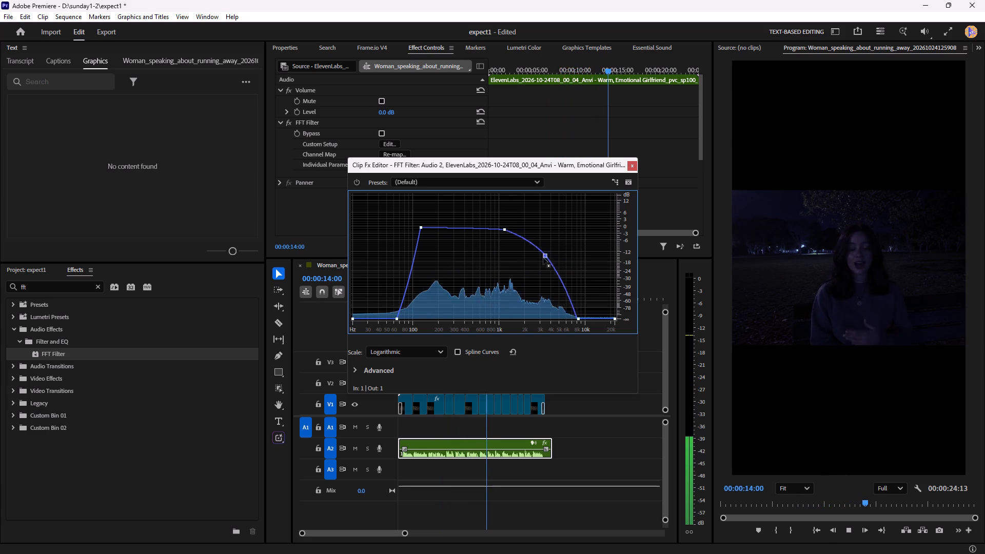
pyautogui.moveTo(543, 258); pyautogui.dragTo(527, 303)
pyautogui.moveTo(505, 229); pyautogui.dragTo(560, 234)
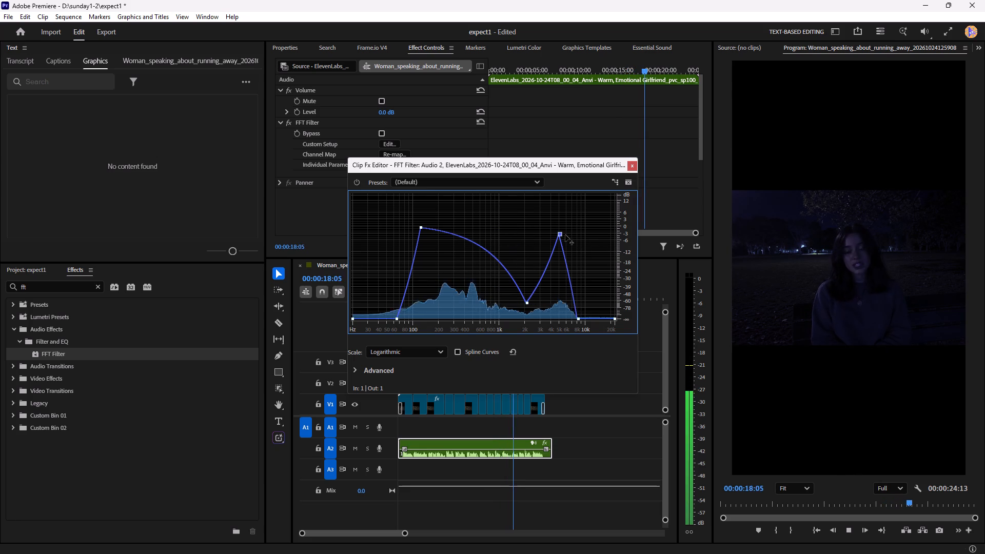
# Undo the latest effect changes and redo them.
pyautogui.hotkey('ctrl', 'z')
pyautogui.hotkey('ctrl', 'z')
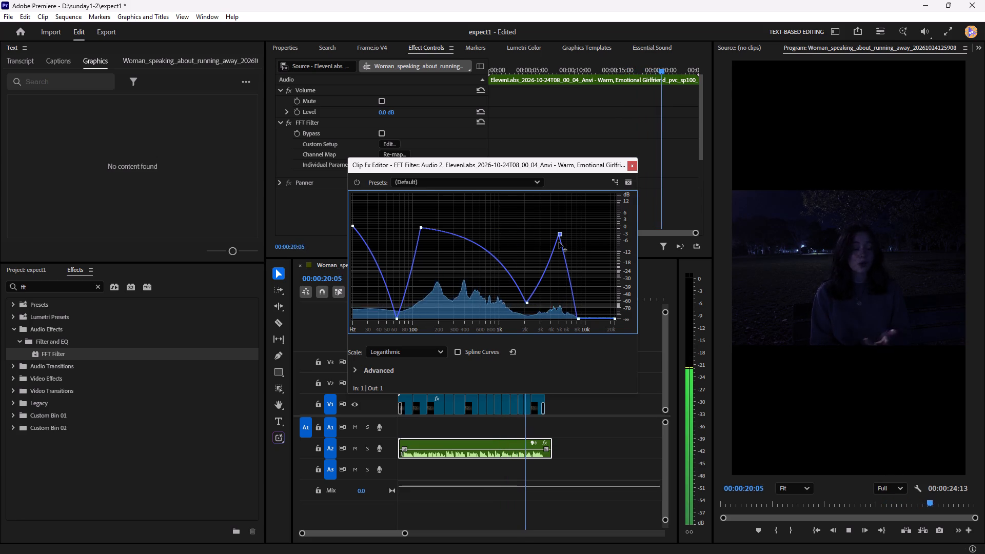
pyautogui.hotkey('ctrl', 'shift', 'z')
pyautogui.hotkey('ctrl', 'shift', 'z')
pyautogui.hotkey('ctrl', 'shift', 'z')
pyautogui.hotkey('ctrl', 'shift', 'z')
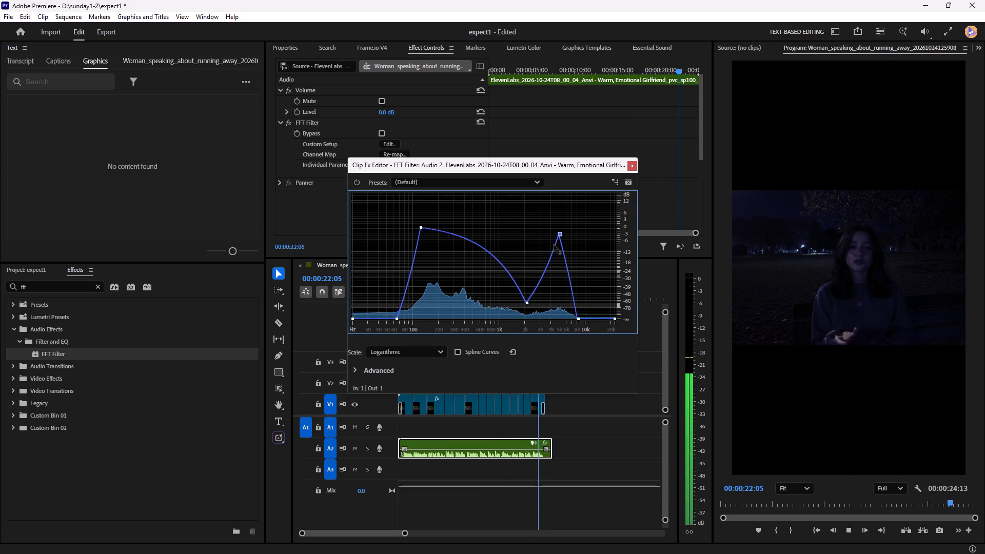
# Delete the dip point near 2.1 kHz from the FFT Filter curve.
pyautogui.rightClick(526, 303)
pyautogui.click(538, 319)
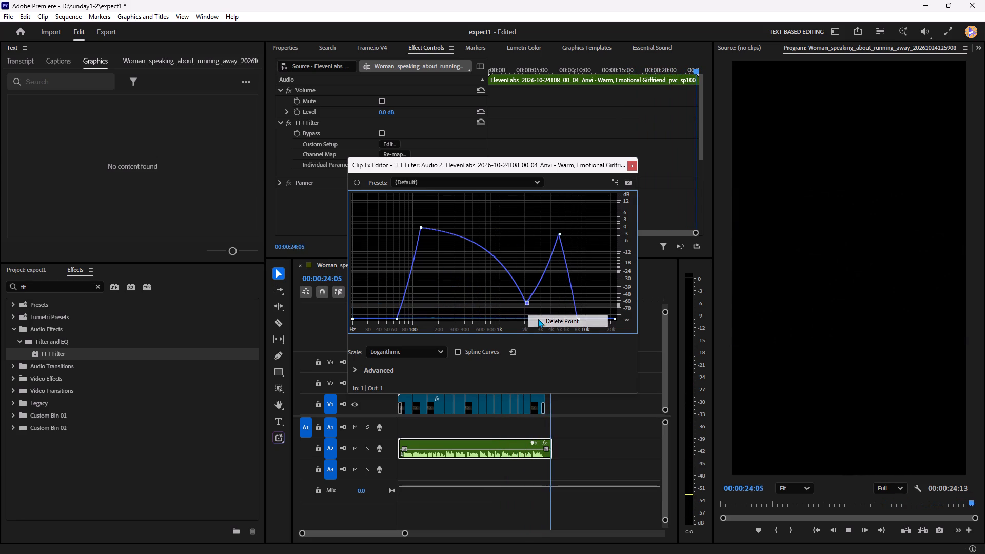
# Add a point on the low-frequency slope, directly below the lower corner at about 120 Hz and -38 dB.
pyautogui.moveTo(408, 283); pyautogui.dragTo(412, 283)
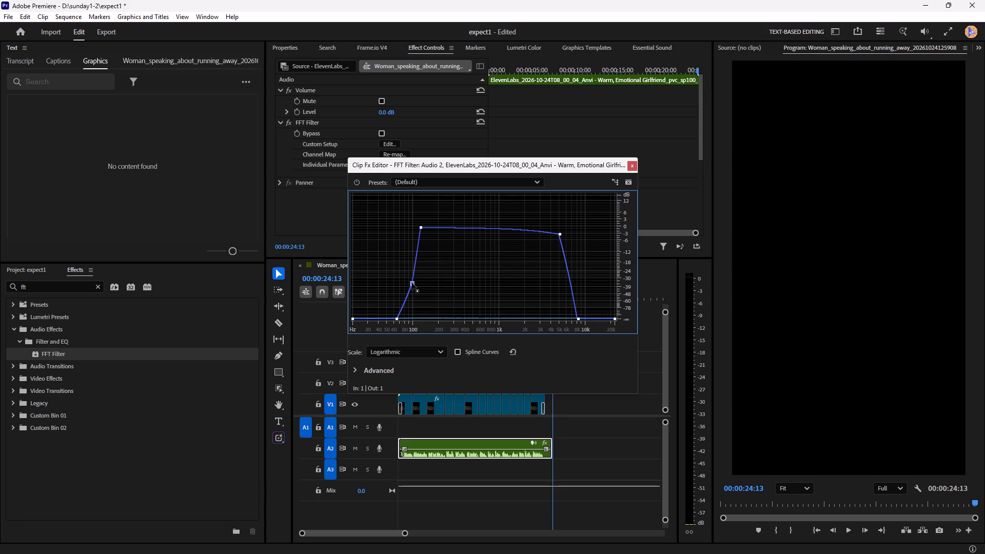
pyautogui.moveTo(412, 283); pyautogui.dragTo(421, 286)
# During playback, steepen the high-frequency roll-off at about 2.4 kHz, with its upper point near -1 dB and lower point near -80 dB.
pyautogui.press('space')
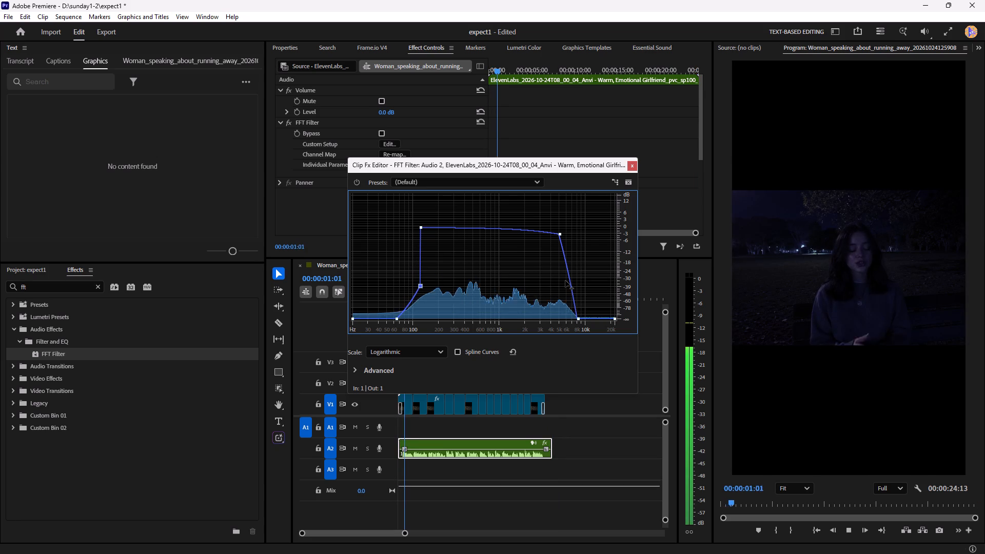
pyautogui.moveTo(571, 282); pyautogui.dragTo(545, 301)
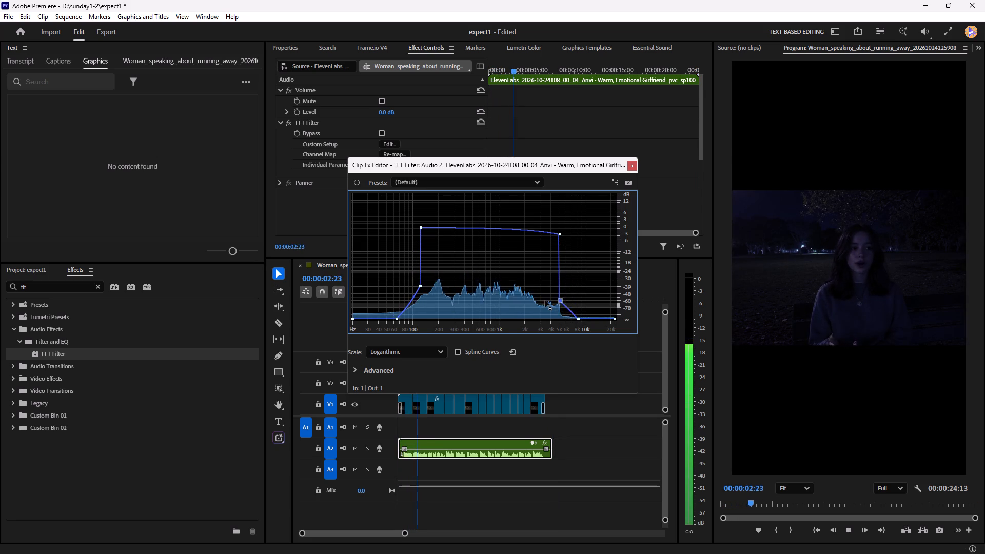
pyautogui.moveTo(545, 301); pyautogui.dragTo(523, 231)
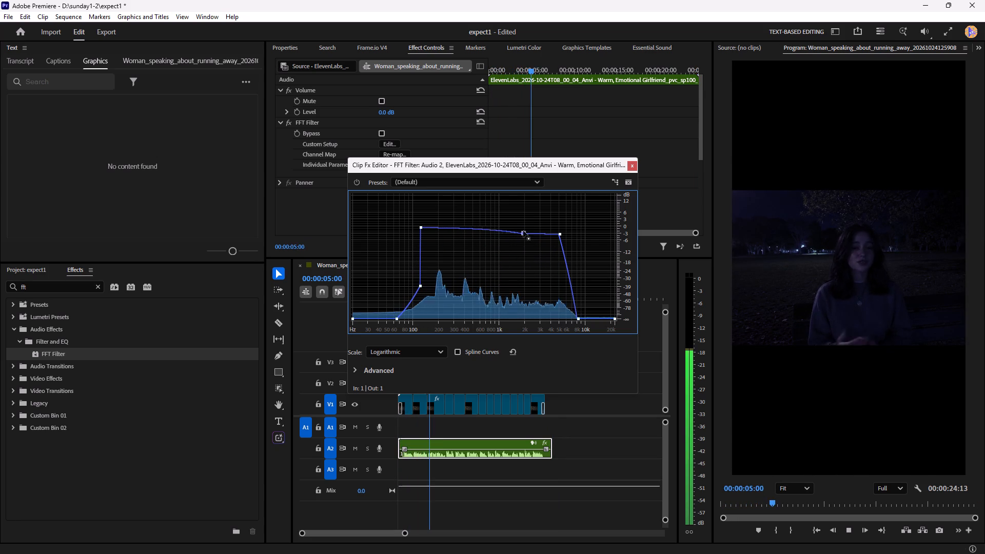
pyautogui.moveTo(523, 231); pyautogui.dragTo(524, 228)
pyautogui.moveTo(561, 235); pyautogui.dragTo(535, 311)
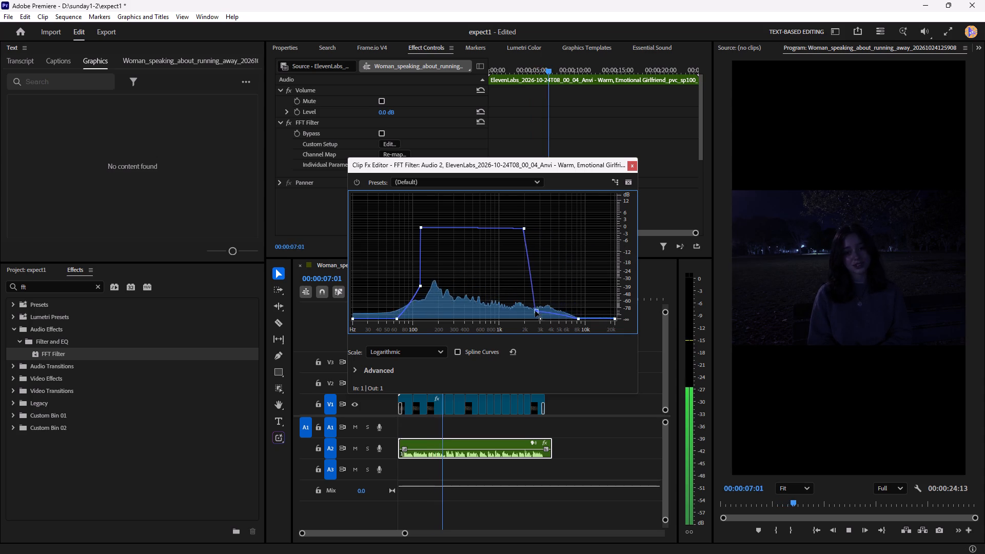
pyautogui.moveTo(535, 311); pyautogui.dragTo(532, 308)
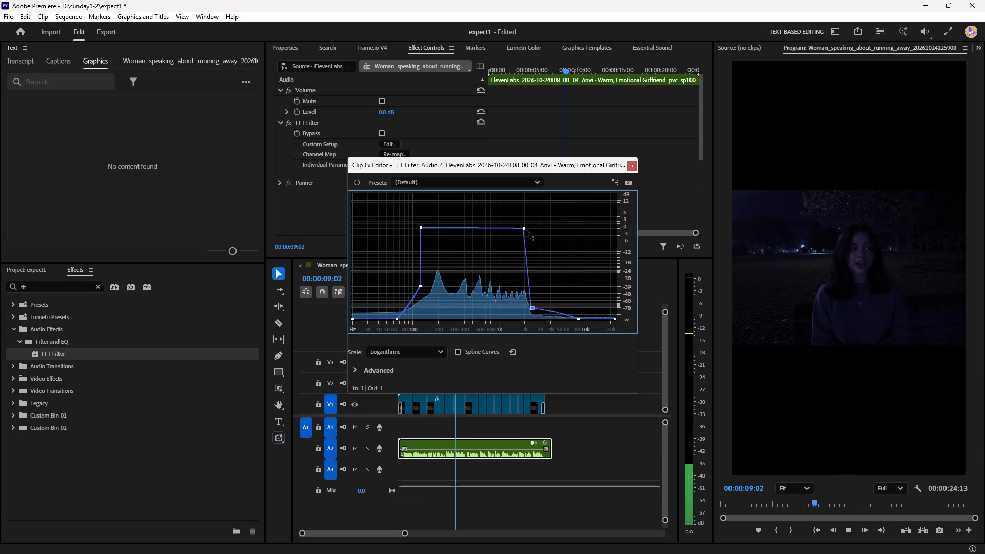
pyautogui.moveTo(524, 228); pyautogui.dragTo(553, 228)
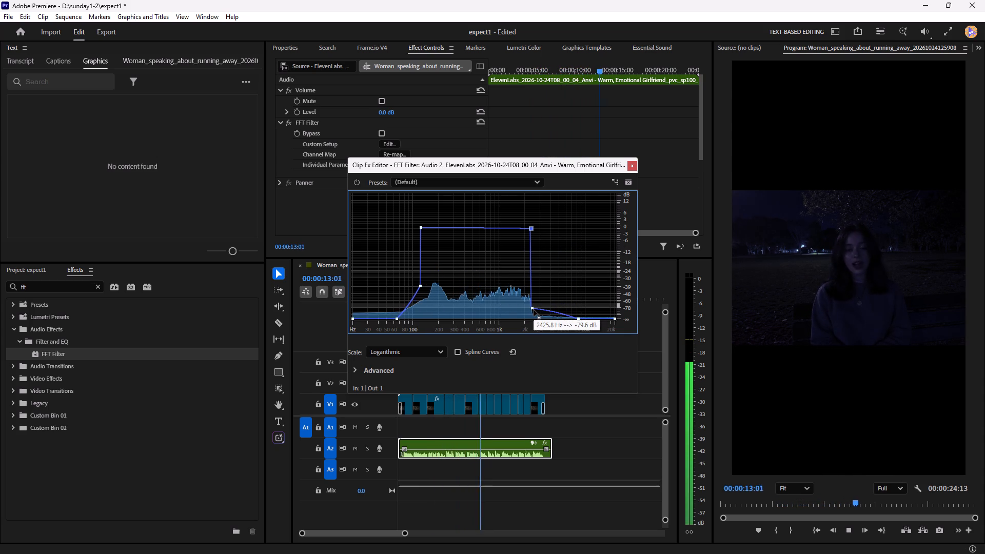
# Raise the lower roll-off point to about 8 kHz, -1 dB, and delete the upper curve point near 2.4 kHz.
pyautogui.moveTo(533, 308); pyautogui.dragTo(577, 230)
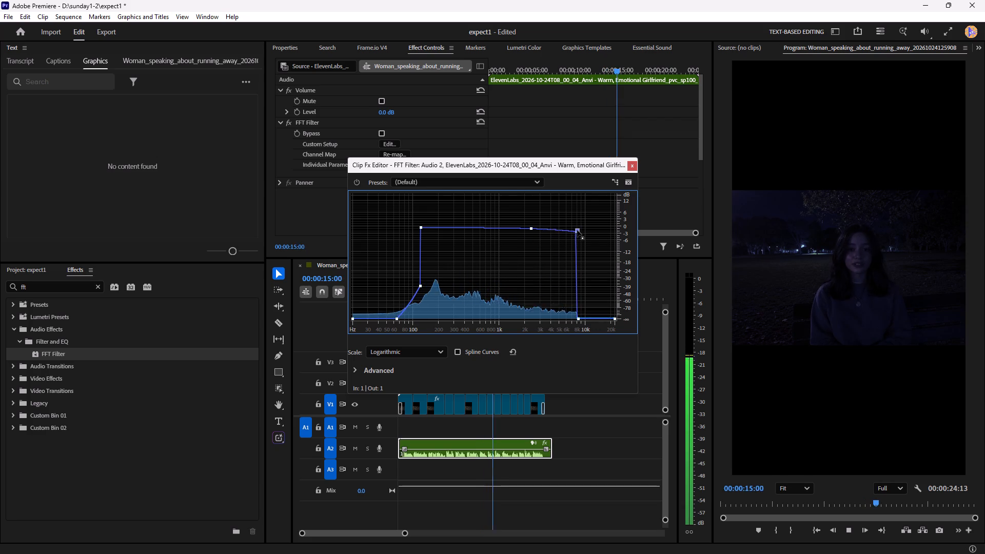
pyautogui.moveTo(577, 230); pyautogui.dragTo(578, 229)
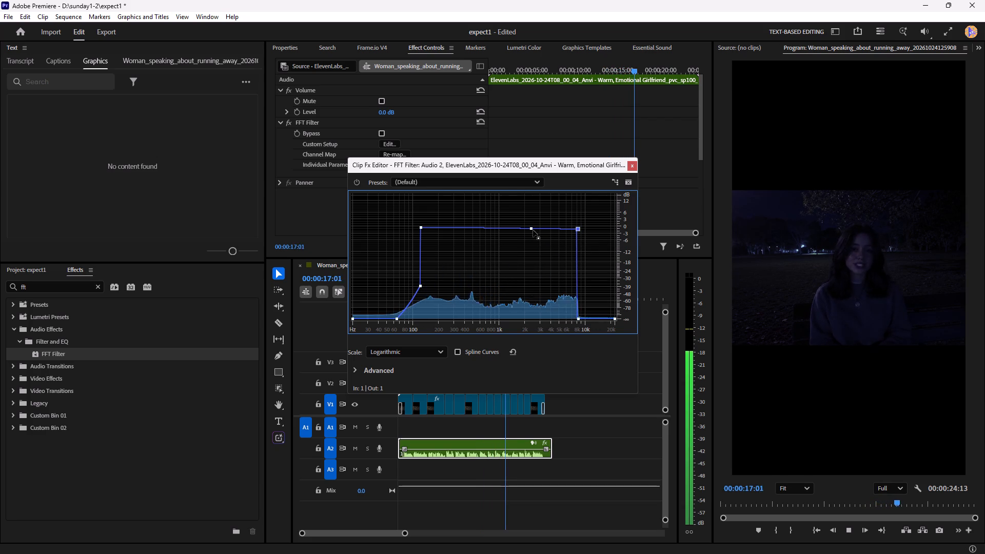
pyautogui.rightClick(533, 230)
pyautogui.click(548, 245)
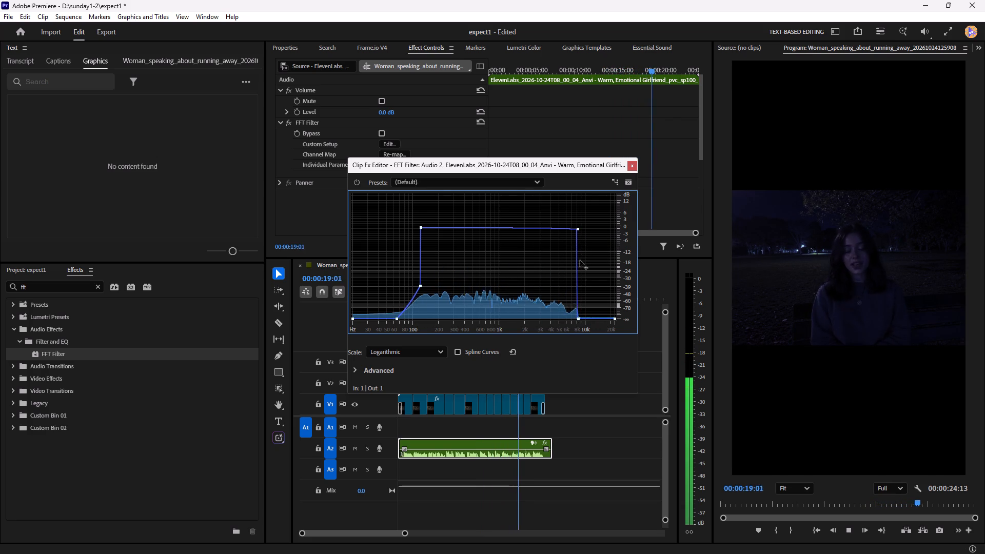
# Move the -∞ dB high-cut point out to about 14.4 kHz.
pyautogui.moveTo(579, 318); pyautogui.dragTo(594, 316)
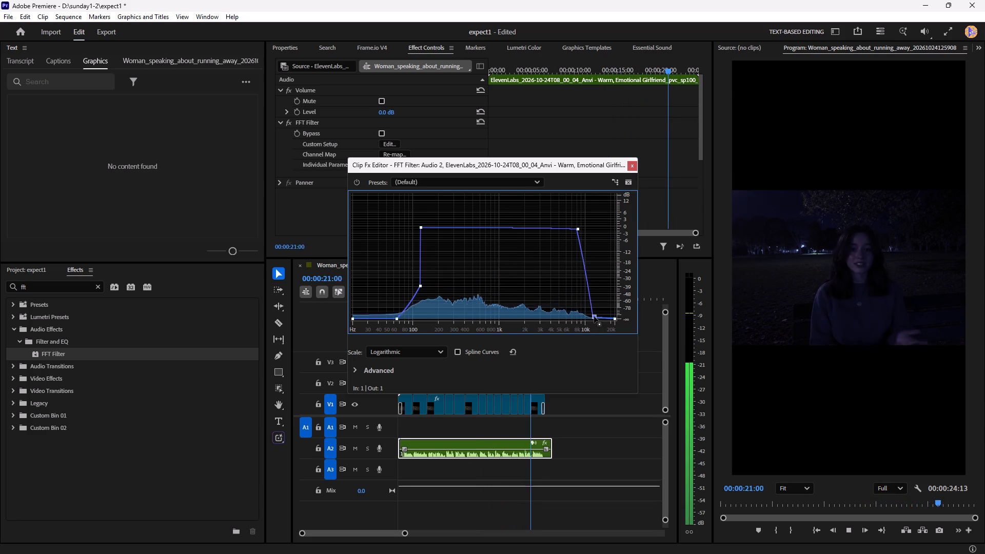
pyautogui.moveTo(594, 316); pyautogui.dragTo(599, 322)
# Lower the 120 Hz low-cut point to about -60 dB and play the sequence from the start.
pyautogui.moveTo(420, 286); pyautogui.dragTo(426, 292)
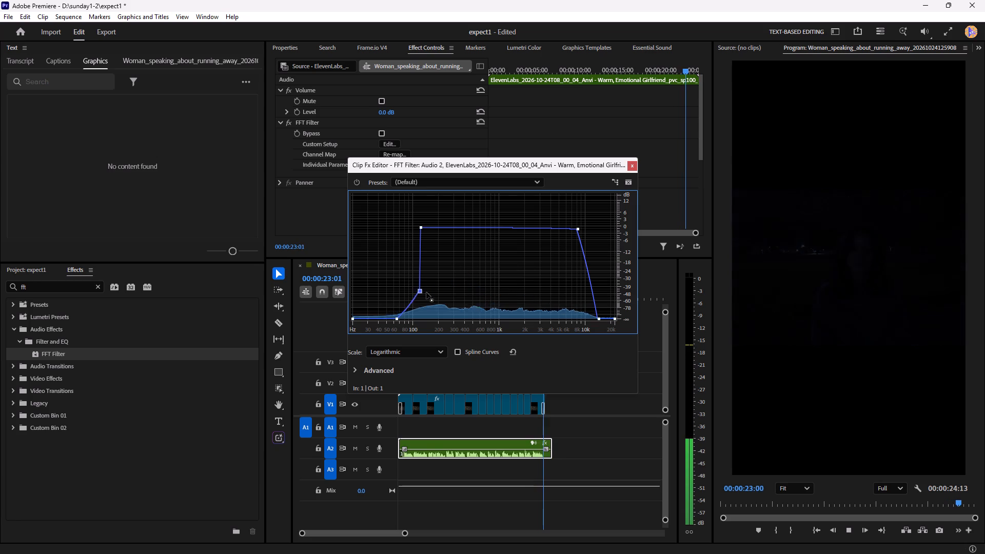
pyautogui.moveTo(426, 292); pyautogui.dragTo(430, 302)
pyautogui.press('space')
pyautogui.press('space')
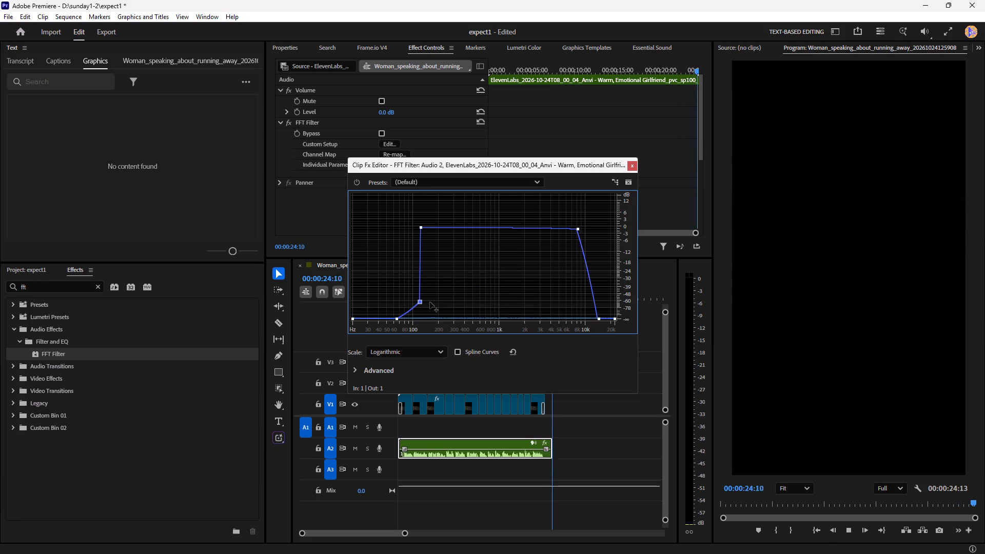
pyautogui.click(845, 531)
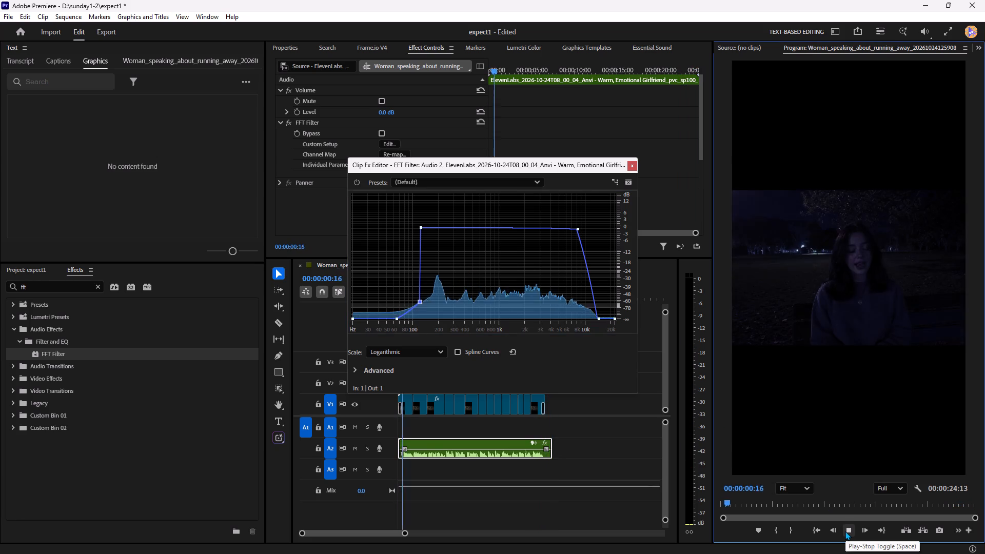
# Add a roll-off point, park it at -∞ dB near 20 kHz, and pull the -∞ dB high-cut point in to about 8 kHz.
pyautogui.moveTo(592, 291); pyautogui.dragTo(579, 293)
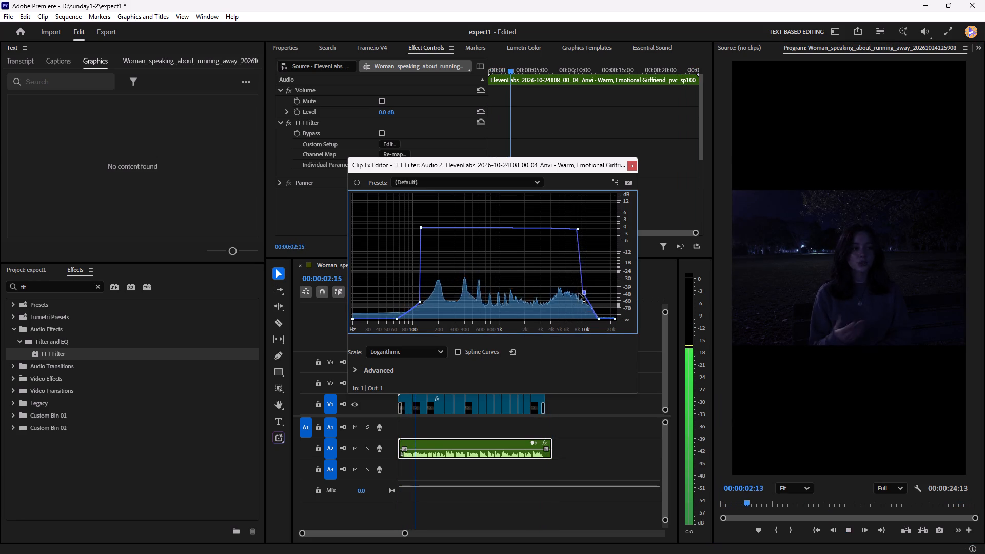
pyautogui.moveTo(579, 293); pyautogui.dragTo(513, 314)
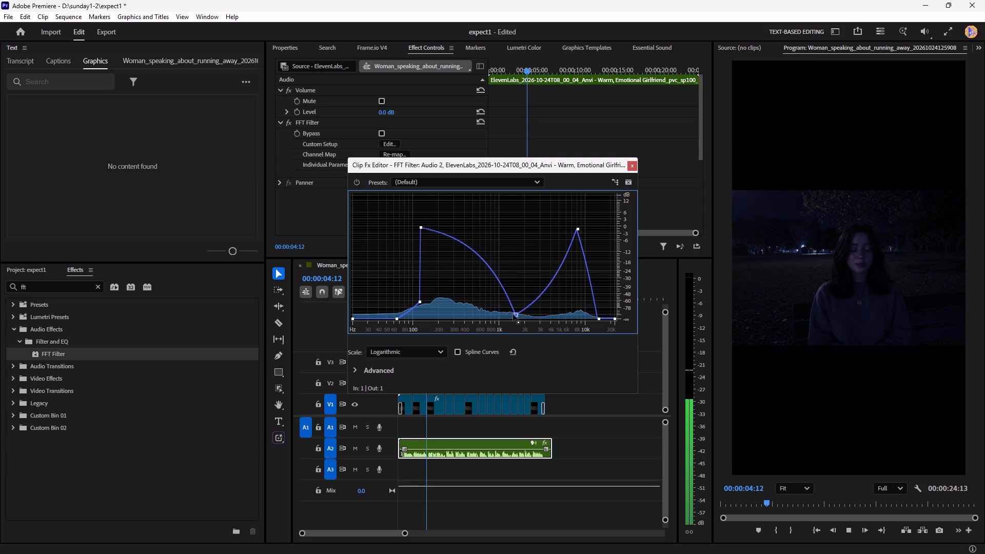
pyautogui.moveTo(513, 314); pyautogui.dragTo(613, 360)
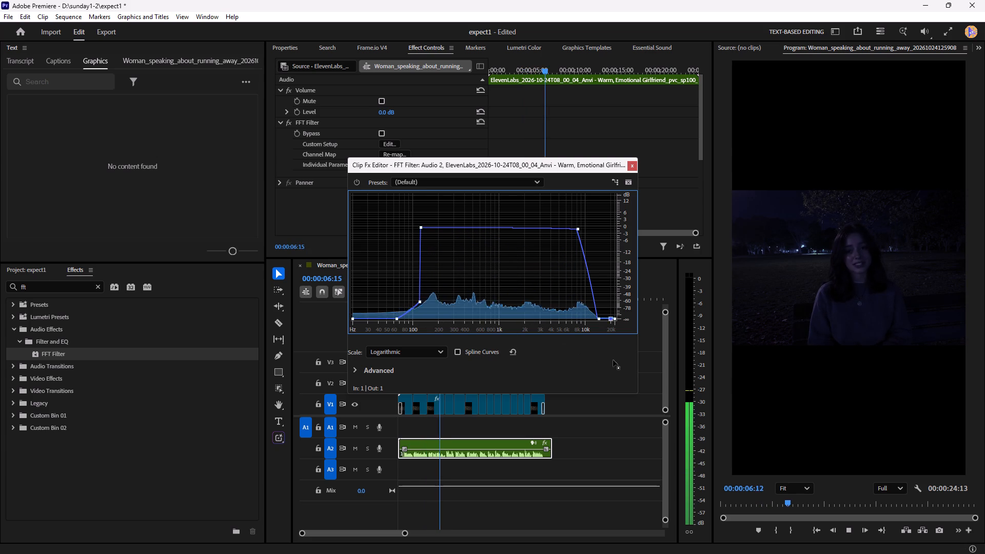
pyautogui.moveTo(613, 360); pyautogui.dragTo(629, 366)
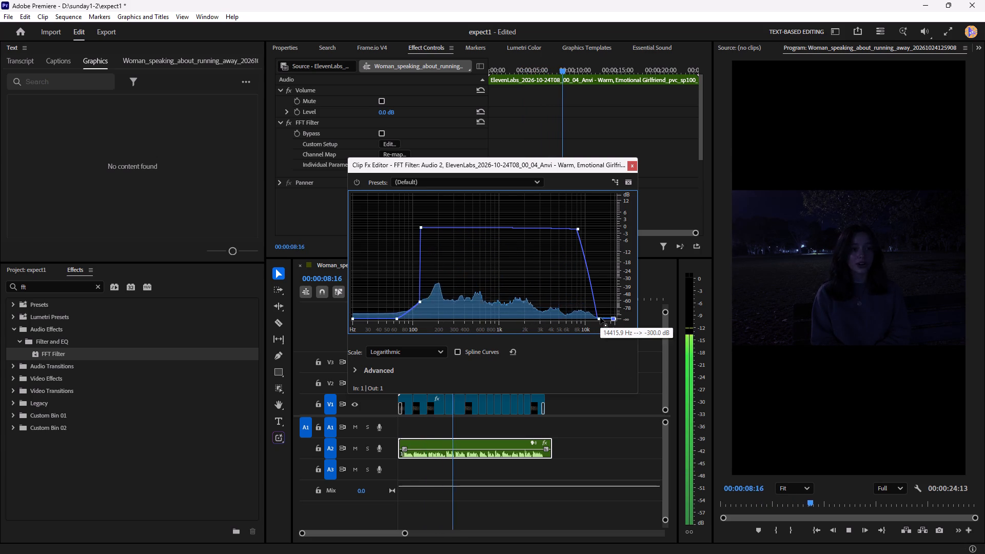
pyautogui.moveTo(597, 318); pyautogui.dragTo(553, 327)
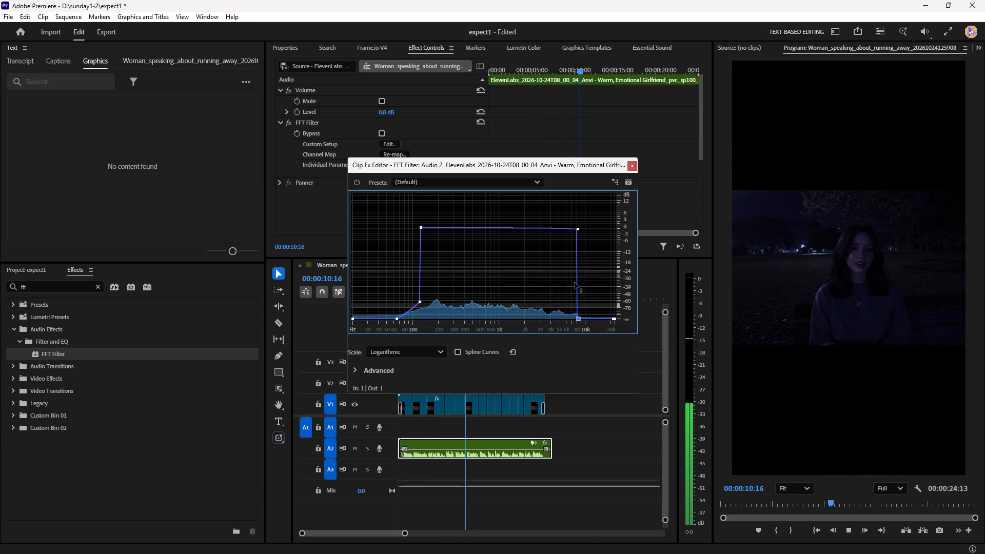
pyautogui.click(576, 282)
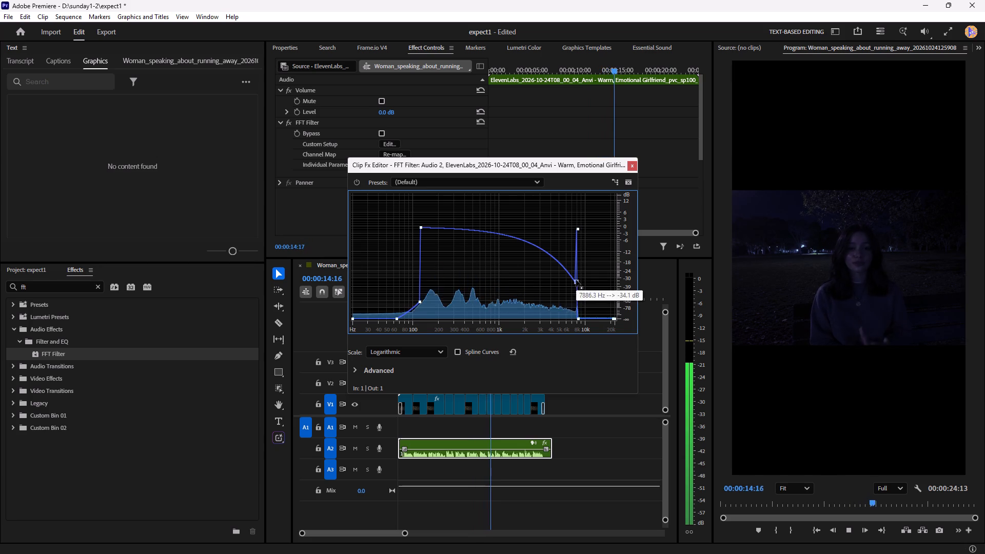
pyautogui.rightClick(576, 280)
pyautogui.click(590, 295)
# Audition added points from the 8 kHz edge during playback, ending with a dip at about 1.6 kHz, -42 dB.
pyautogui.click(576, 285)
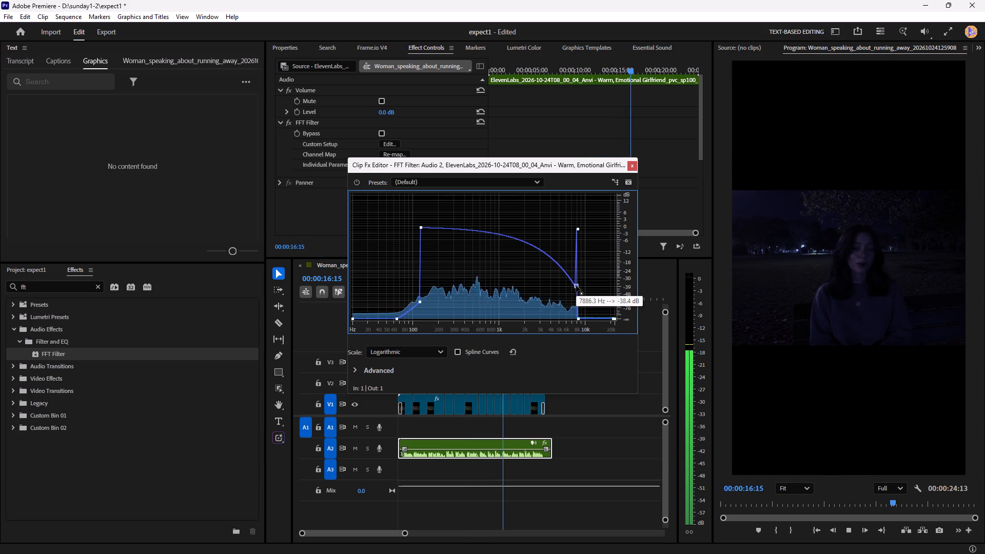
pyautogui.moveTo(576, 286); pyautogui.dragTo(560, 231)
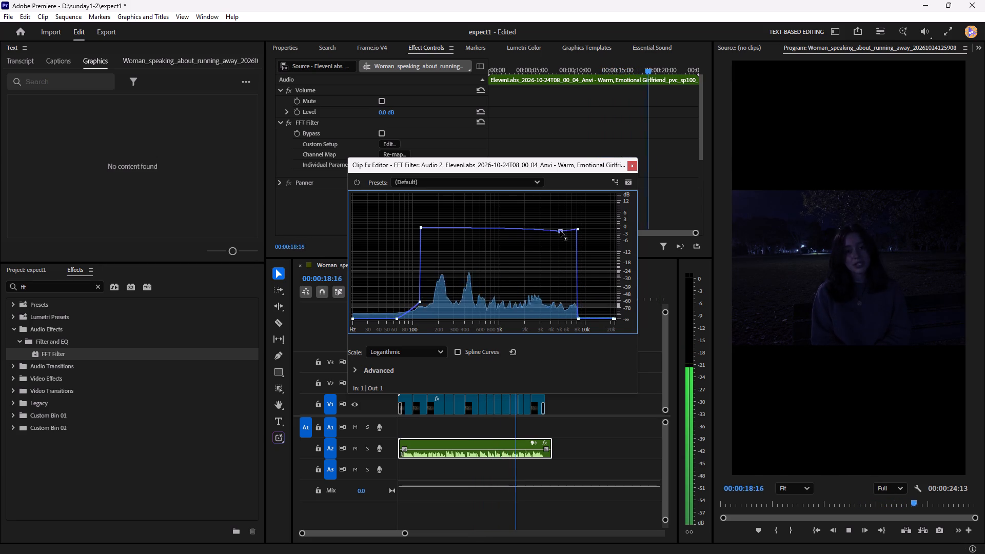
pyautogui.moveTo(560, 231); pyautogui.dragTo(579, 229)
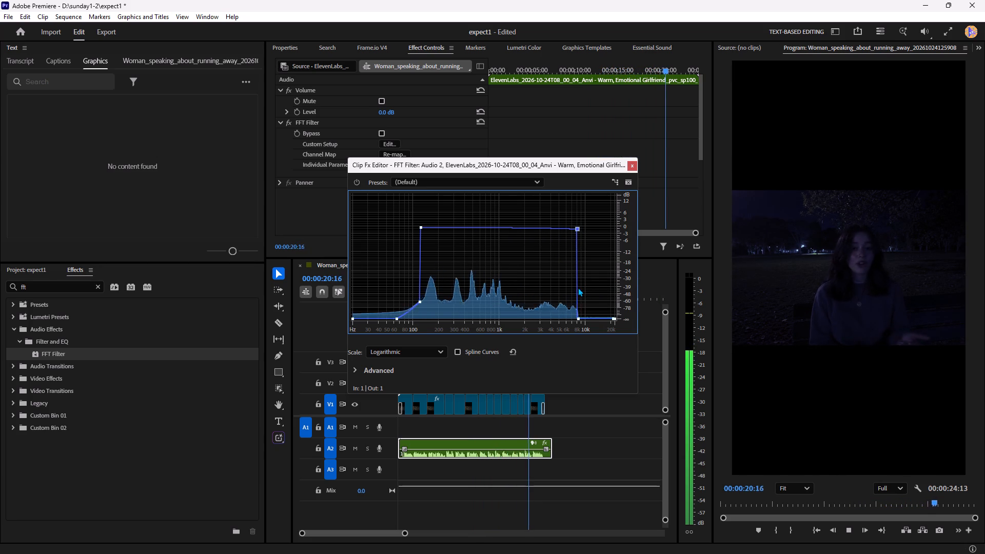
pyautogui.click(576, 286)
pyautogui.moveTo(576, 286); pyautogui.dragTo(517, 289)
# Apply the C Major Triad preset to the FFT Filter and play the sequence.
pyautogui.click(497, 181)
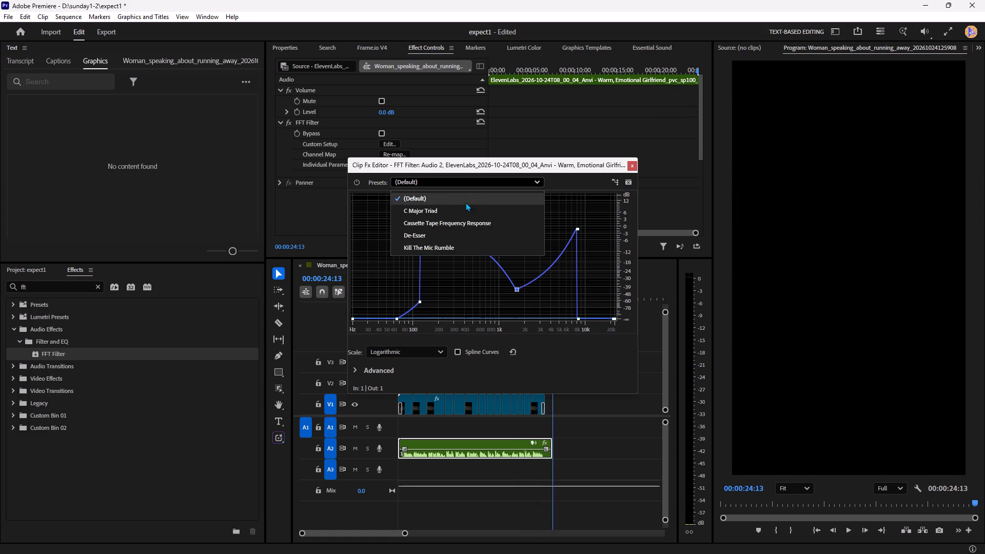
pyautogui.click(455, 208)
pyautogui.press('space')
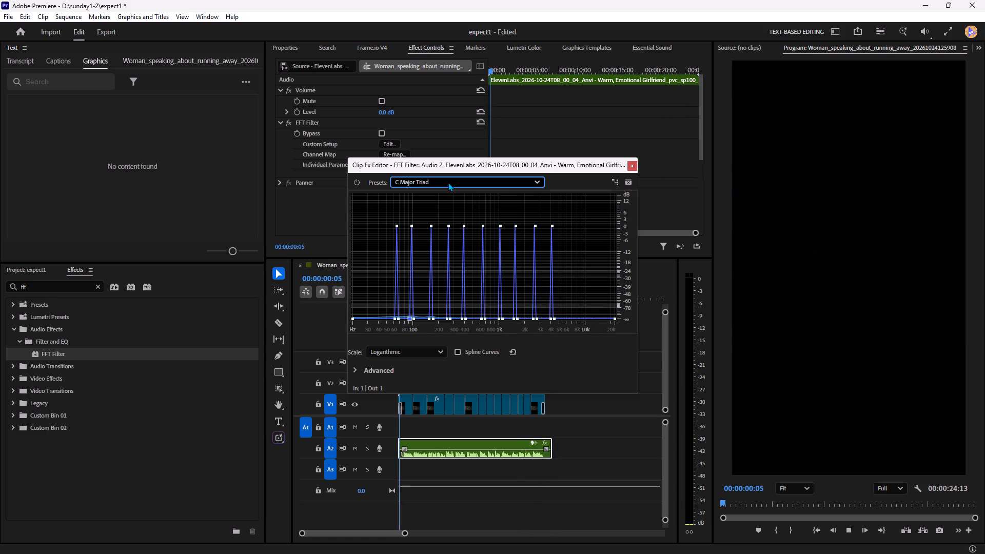
# Apply the Cassette Tape Frequency Response preset to the FFT Filter and audition the voice clip.
pyautogui.click(450, 181)
pyautogui.click(449, 221)
pyautogui.press('space')
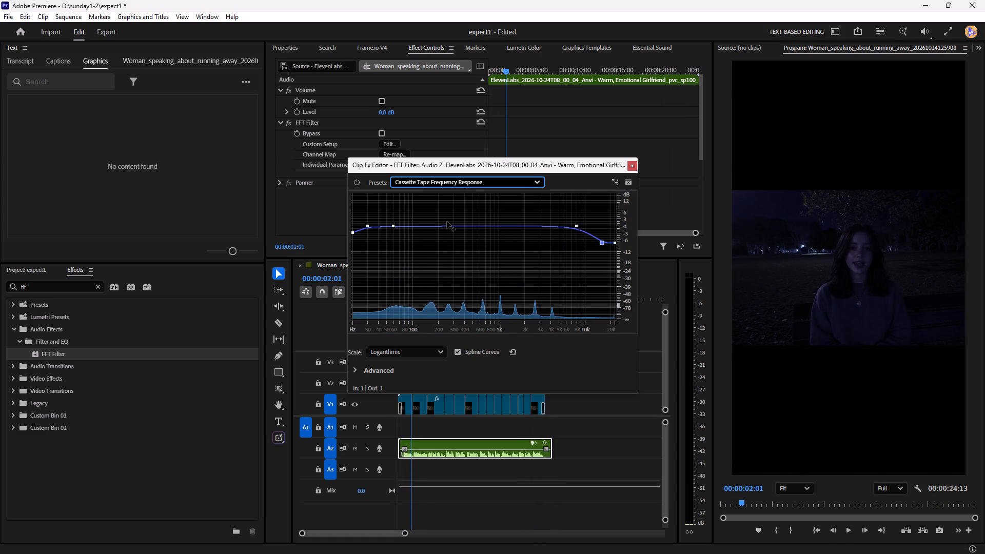
pyautogui.press('space')
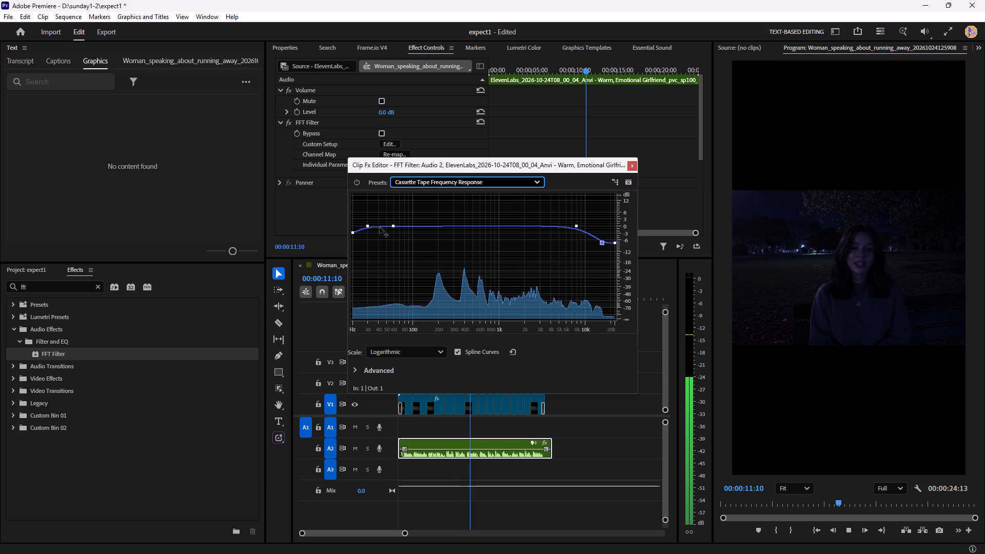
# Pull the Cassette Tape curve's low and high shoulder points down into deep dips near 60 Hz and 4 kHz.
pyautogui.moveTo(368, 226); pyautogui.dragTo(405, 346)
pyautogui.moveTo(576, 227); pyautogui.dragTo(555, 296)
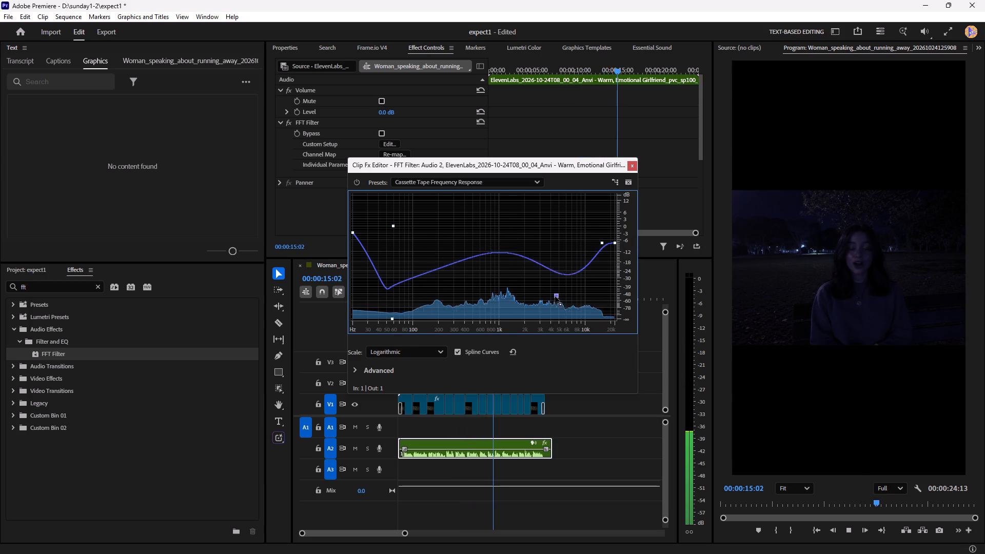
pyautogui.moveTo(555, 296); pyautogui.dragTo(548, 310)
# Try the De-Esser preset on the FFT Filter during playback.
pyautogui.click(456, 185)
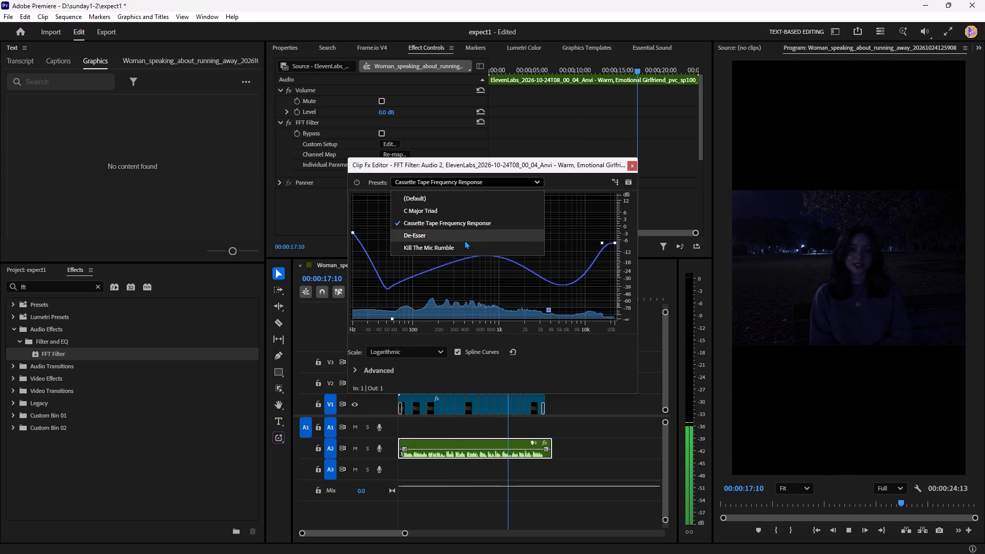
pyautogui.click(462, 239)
# Apply the Kill The Mic Rumble preset to the FFT Filter.
pyautogui.click(444, 184)
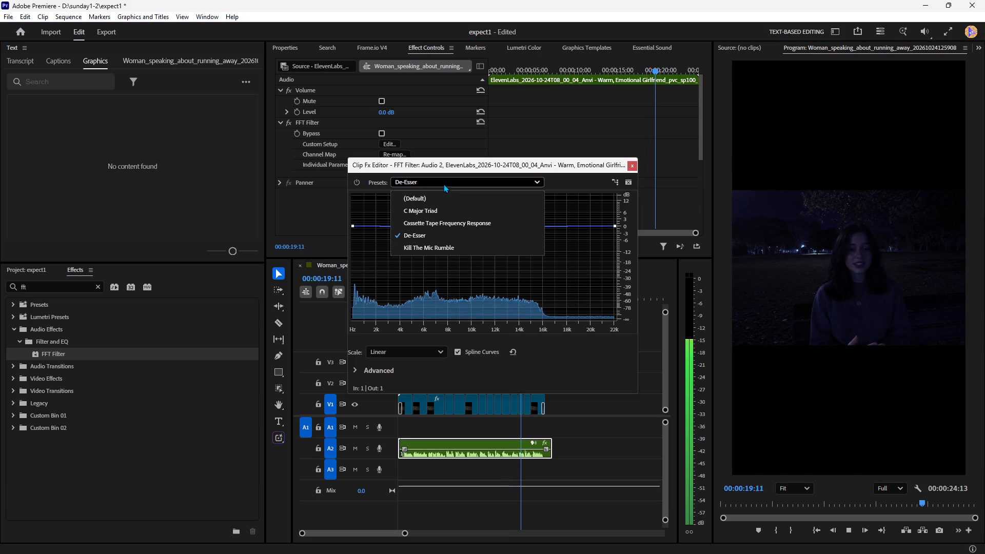
pyautogui.click(428, 247)
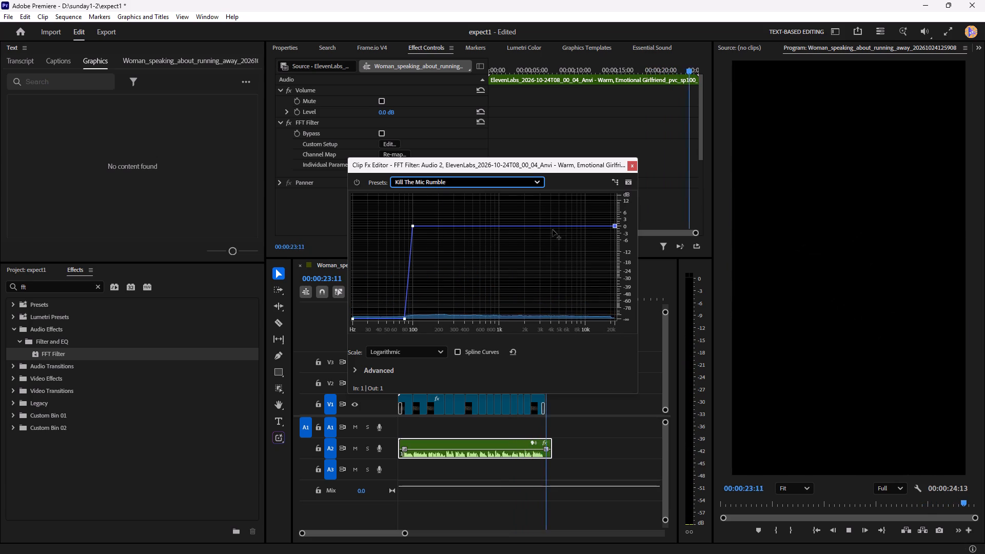
# Add a high cut from 0 dB at about 2.7 kHz to -∞ at about 4 kHz, move the low-cut point to about 60 Hz, and audition.
pyautogui.click(536, 226)
pyautogui.click(582, 226)
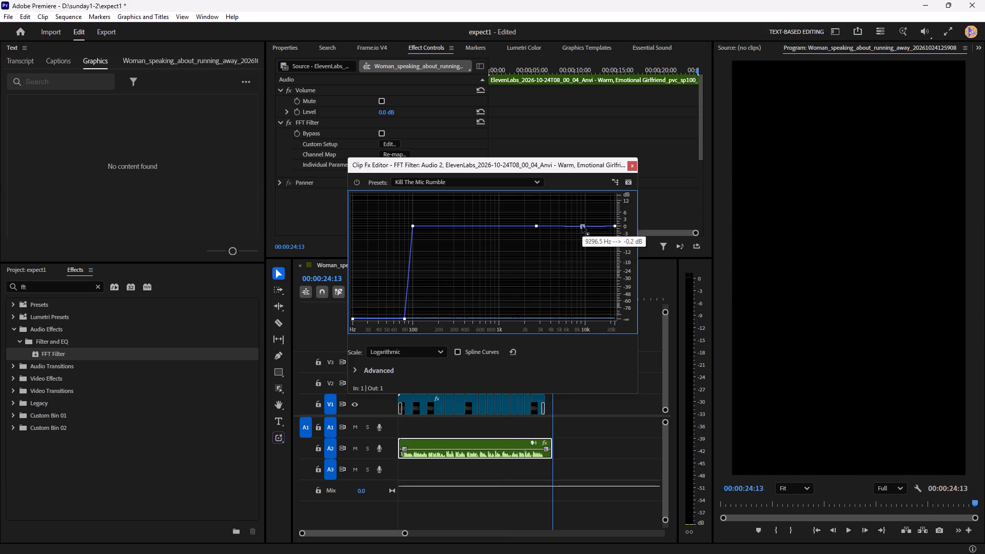
pyautogui.moveTo(583, 226); pyautogui.dragTo(550, 324)
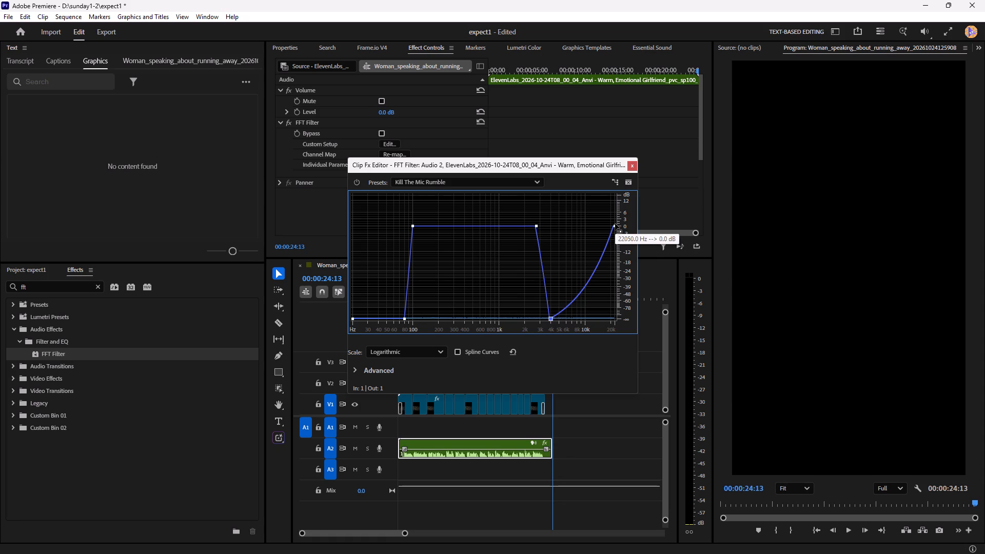
pyautogui.moveTo(615, 224); pyautogui.dragTo(620, 321)
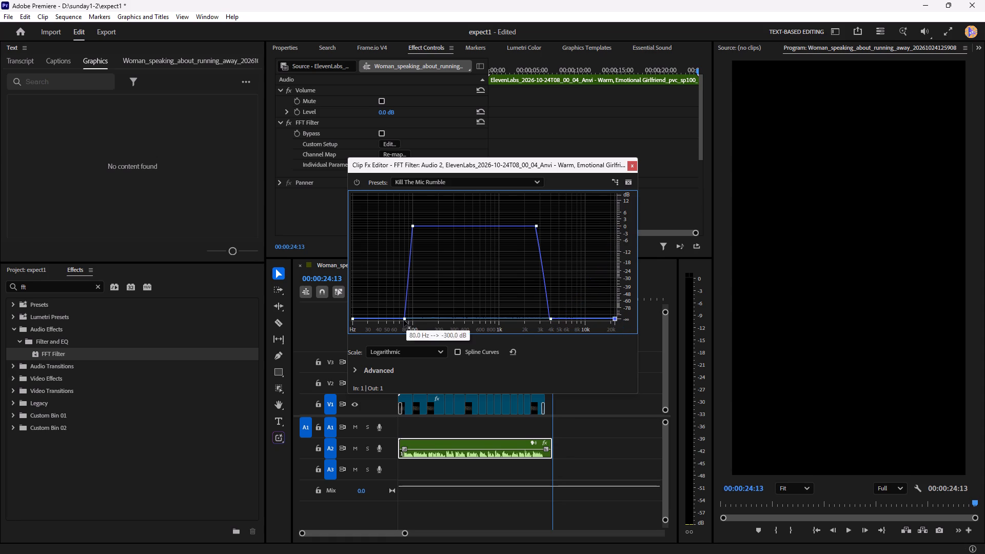
pyautogui.moveTo(403, 320); pyautogui.dragTo(393, 322)
pyautogui.press('space')
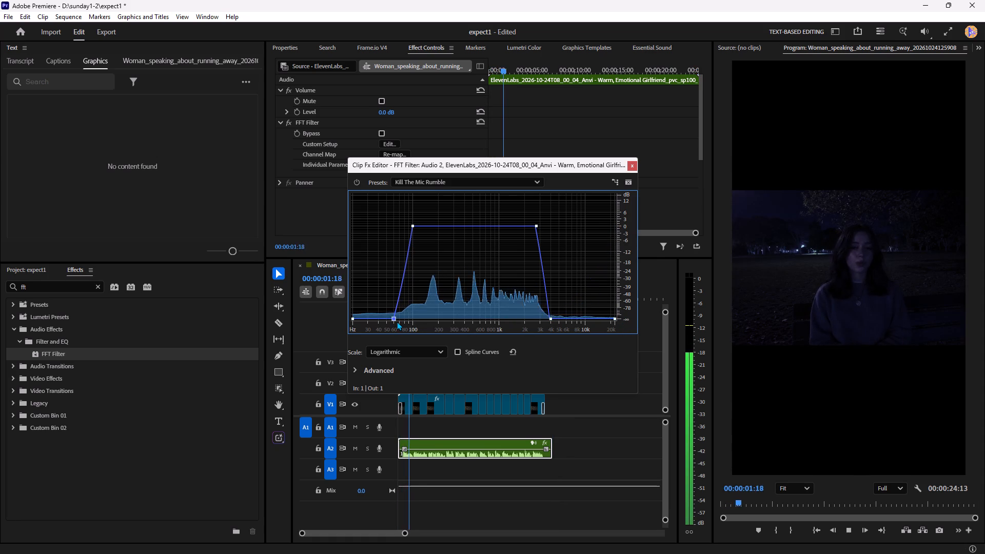
pyautogui.click(634, 167)
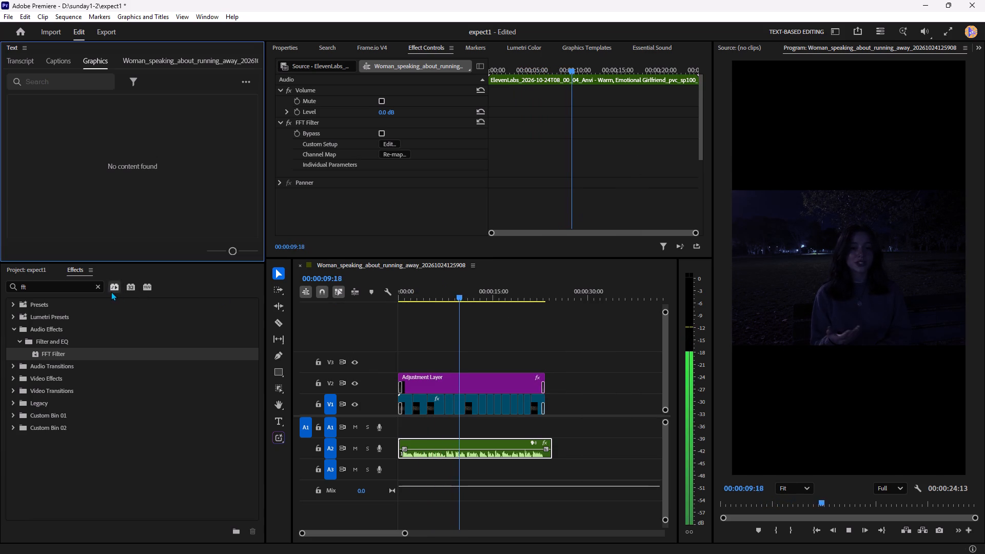
# Find the Distortion audio effect and apply it to the voice clip on A2.
pyautogui.click(97, 287)
pyautogui.click(86, 286)
pyautogui.write('dis')
pyautogui.moveTo(42, 353); pyautogui.dragTo(217, 371)
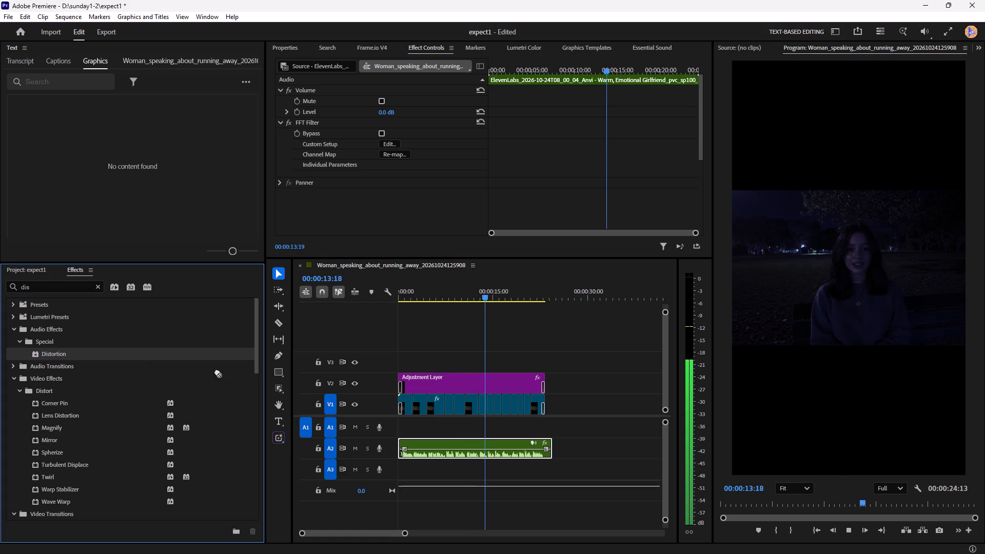
pyautogui.moveTo(217, 371); pyautogui.dragTo(409, 450)
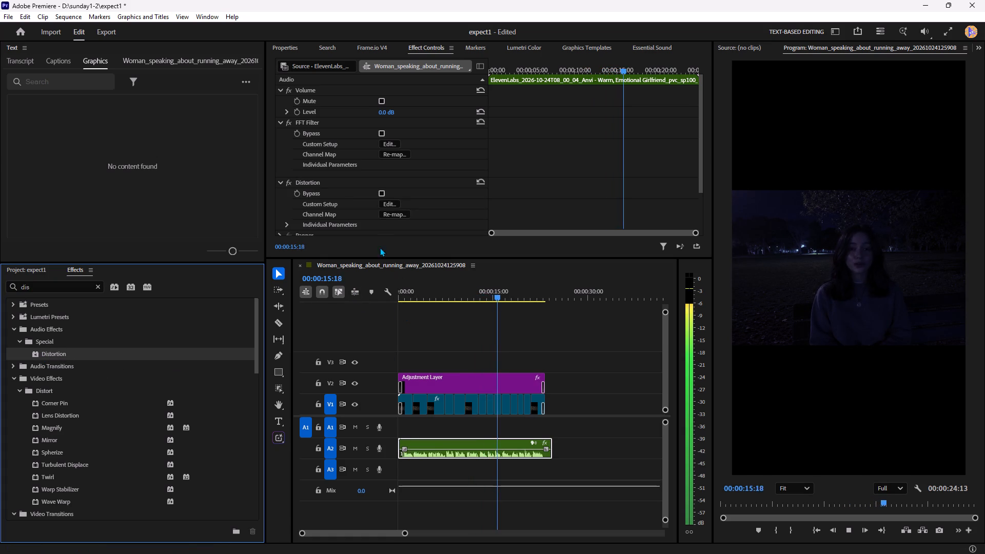
# Set the voice clip's volume level to -2 dB and play the sequence.
pyautogui.click(388, 113)
pyautogui.press('+')
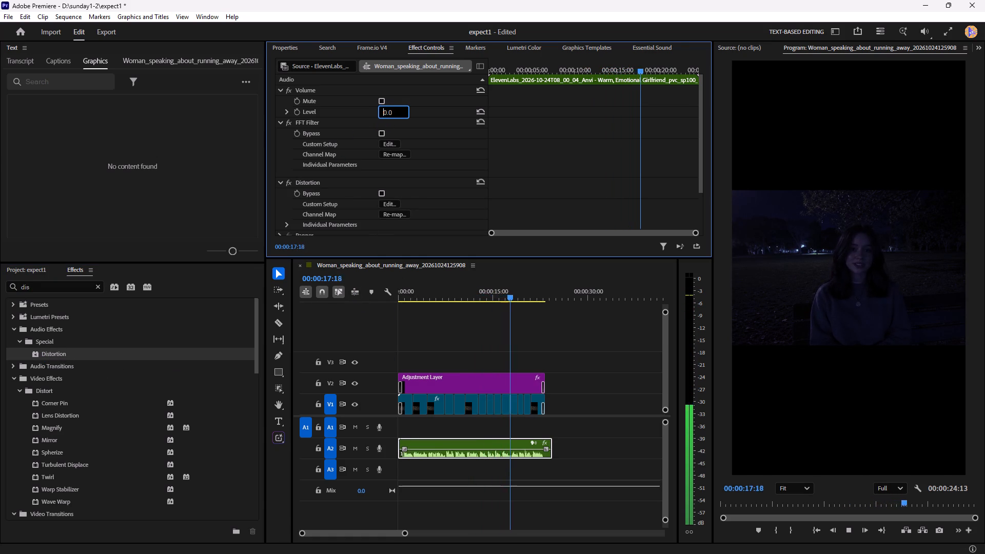
pyautogui.press('-')
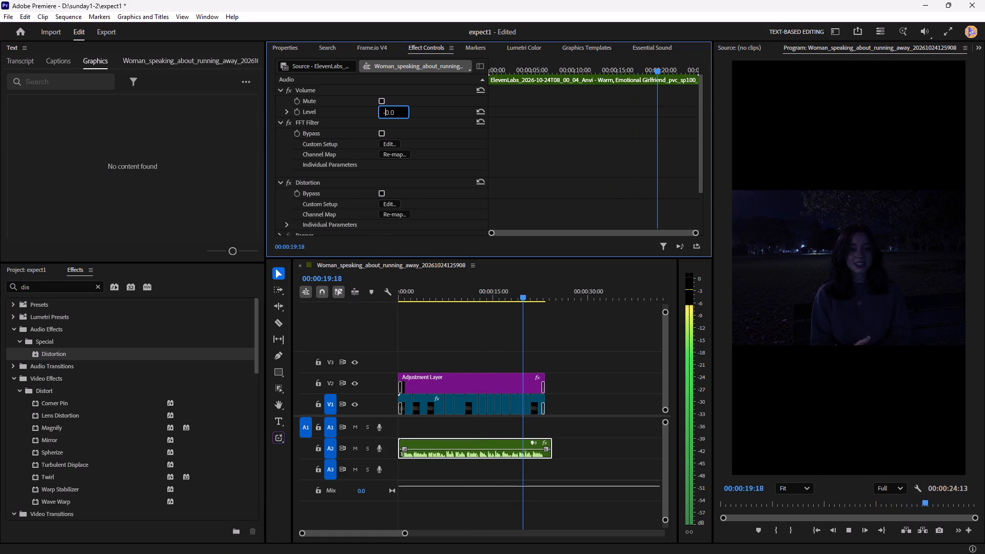
pyautogui.press('2')
pyautogui.click(546, 121)
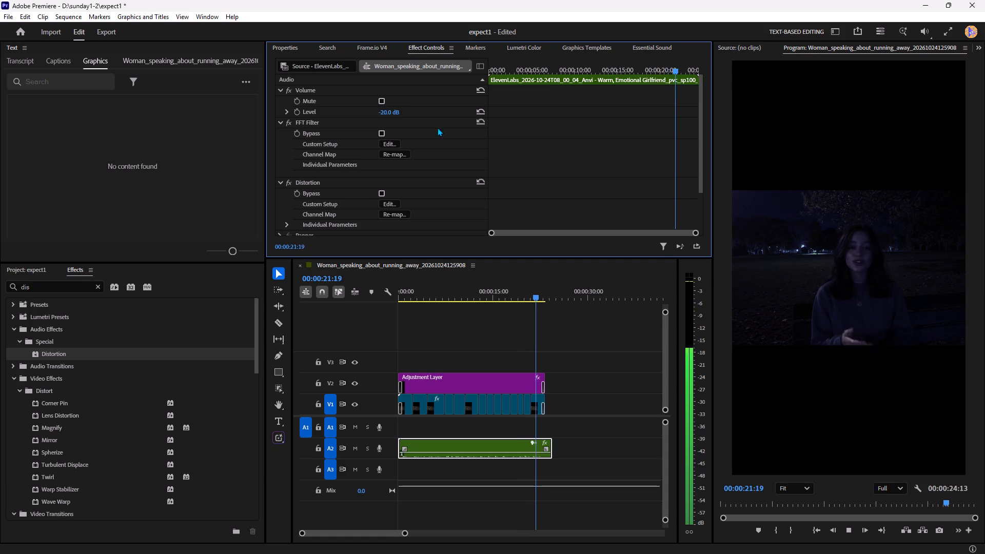
pyautogui.click(396, 107)
pyautogui.click(396, 111)
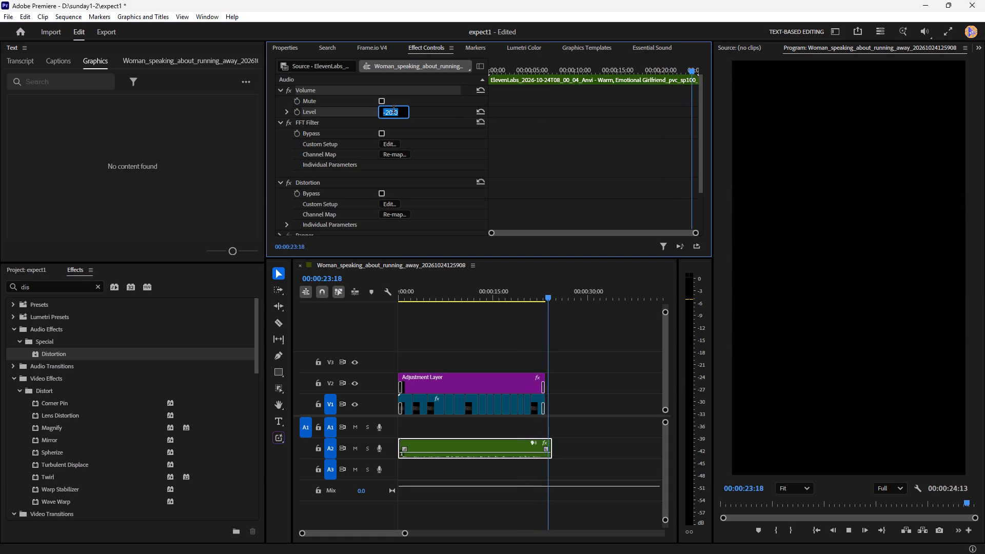
pyautogui.write('-2')
pyautogui.click(543, 116)
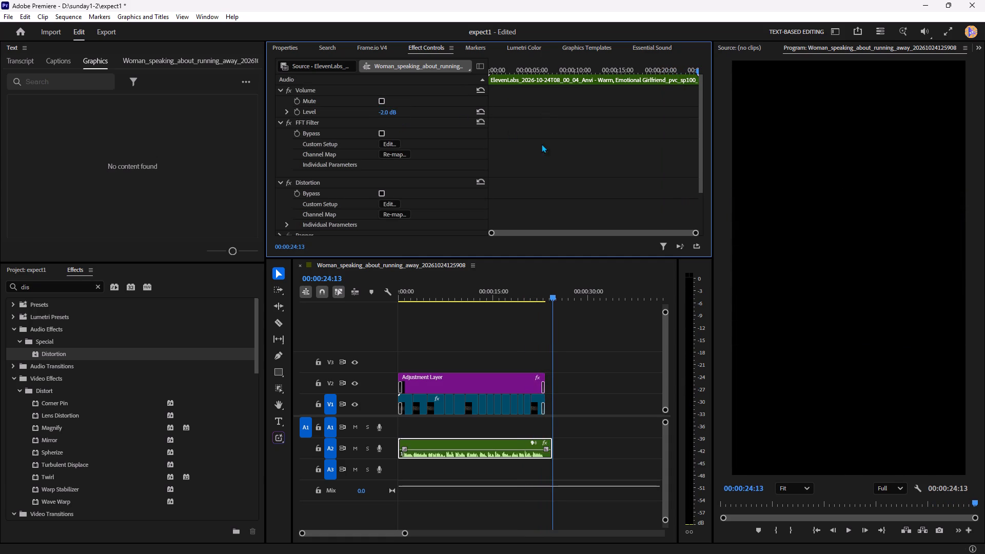
pyautogui.press('space')
# Find the Parametric Equalizer effect and apply it to the voice clip on A2.
pyautogui.click(98, 287)
pyautogui.click(71, 287)
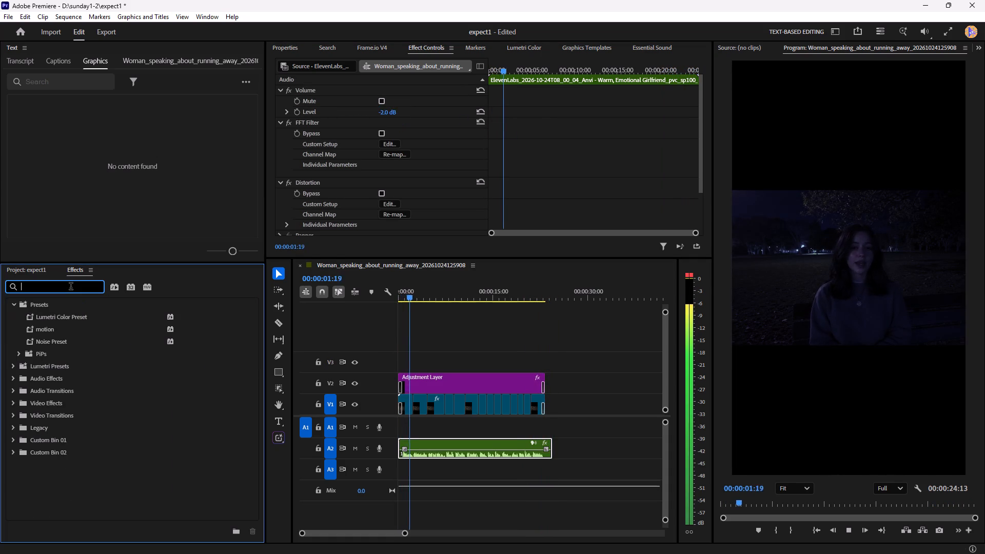
pyautogui.write('para')
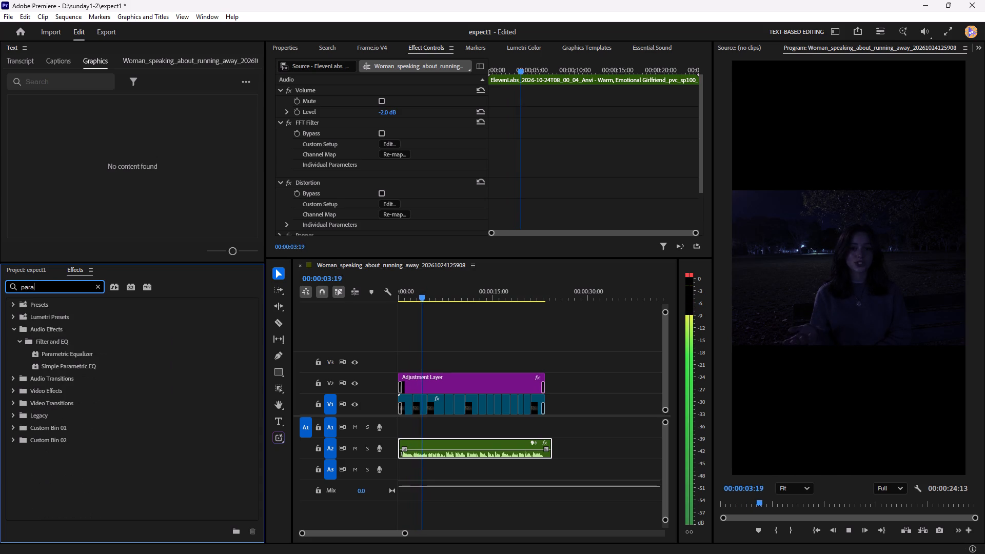
pyautogui.moveTo(68, 350); pyautogui.dragTo(404, 444)
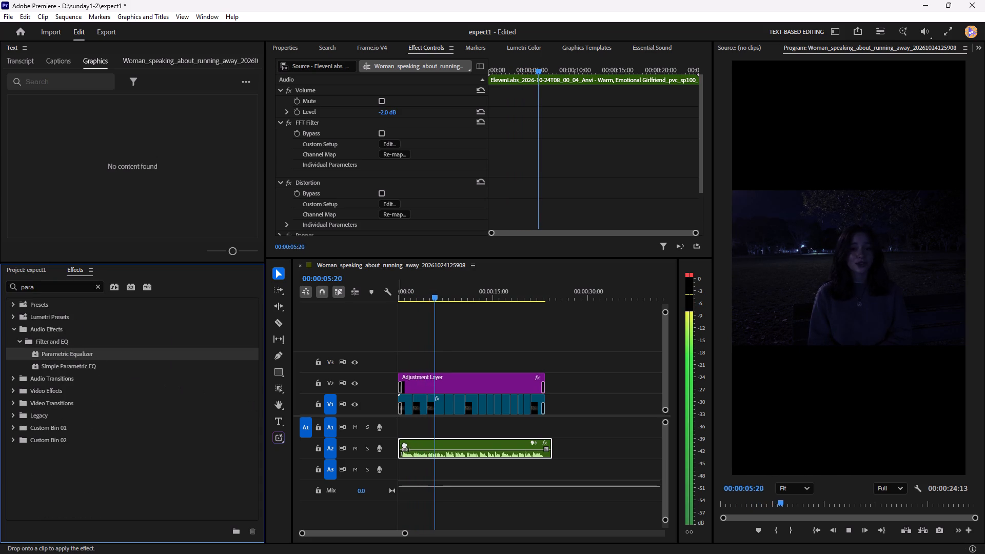
pyautogui.moveTo(404, 444); pyautogui.dragTo(439, 451)
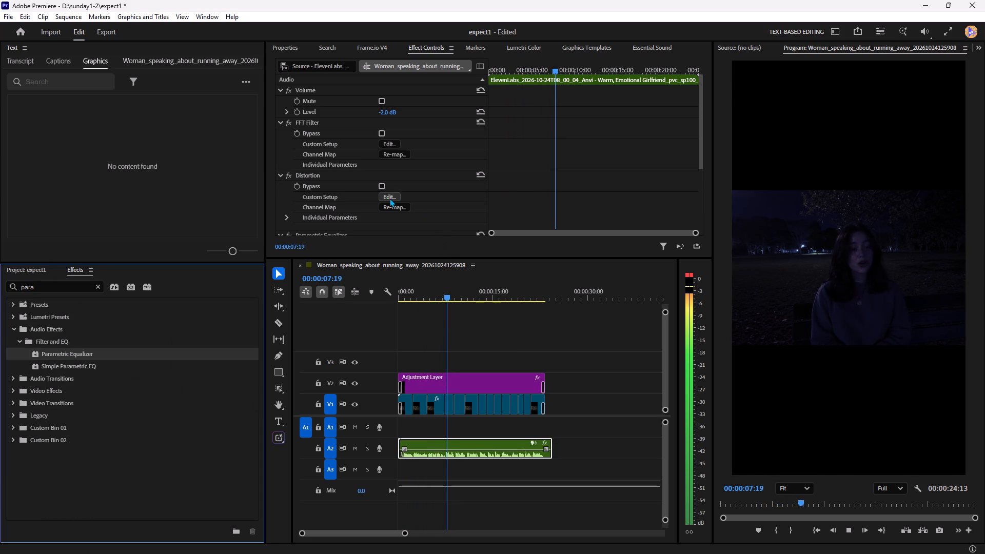
# Open the Parametric Equalizer's custom setup, return playback to the start, and enable the high-pass band at 90 Hz.
pyautogui.scroll(-7, 387, 215)
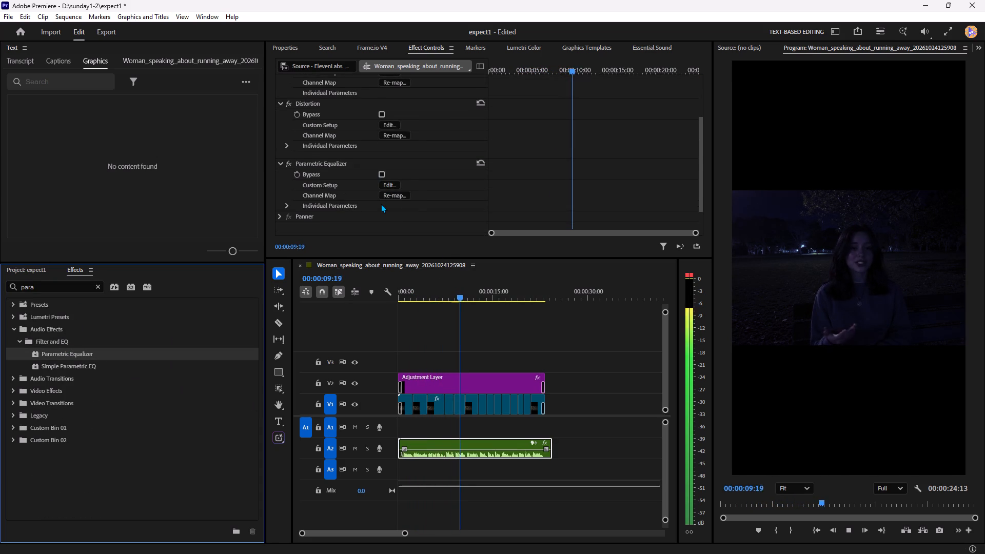
pyautogui.click(386, 185)
pyautogui.press('space')
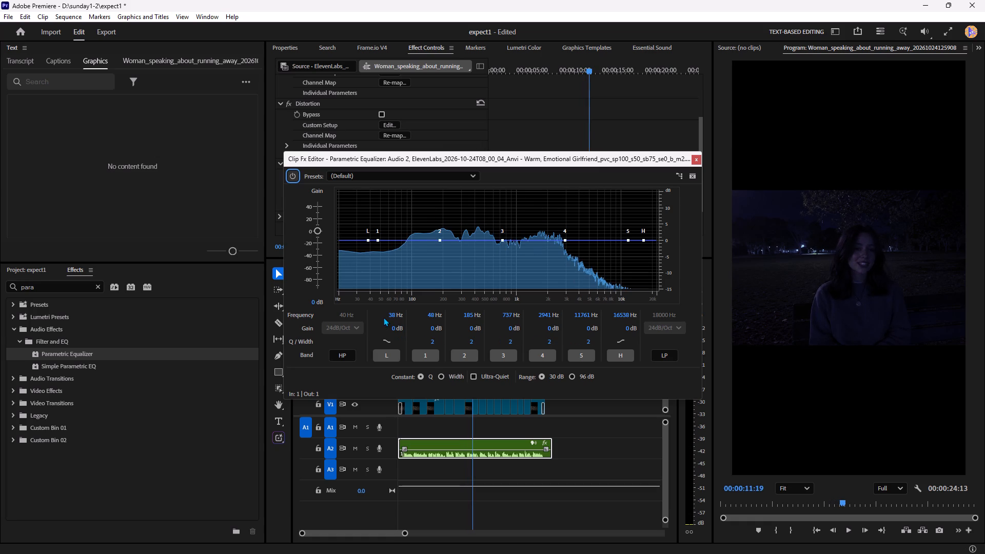
pyautogui.moveTo(749, 505); pyautogui.dragTo(551, 508)
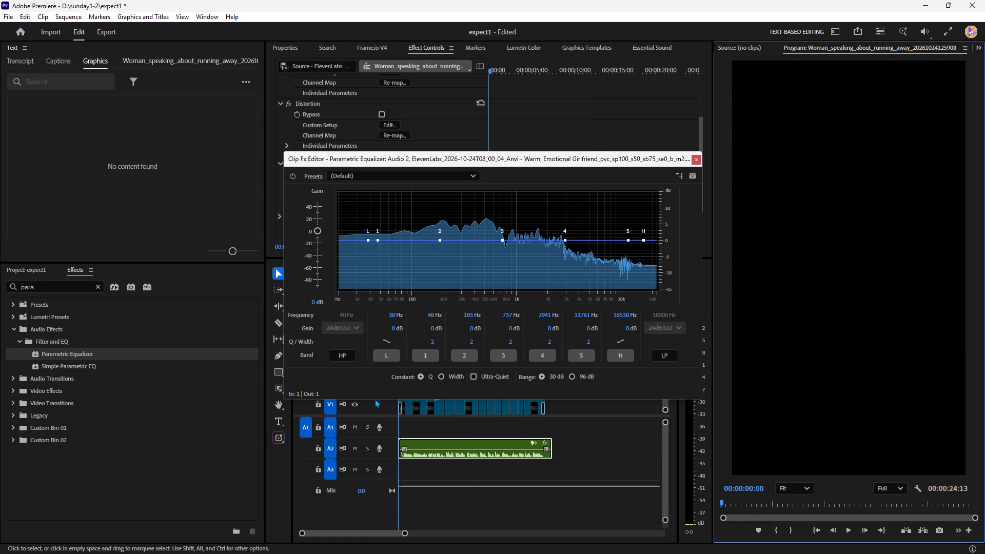
pyautogui.click(340, 359)
pyautogui.click(340, 318)
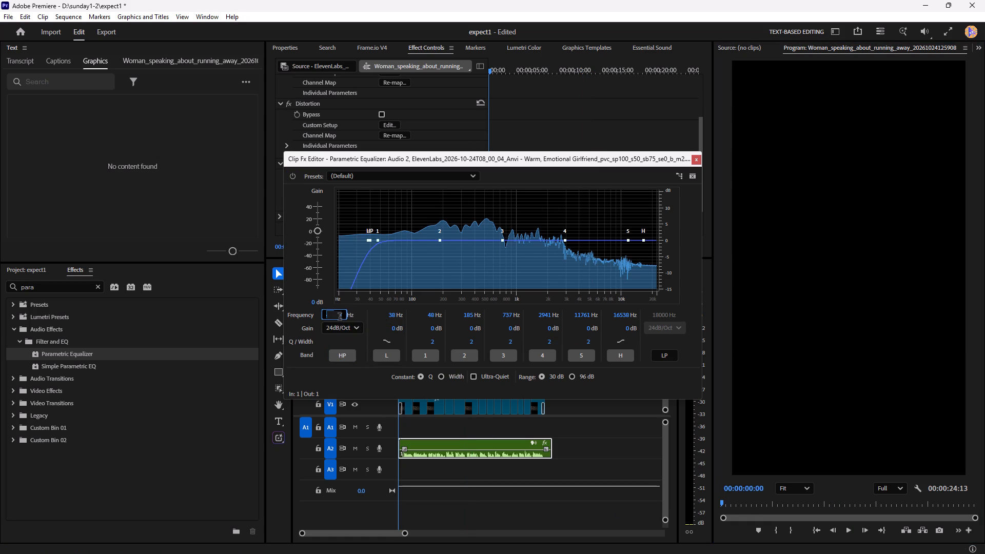
pyautogui.write('90')
pyautogui.click(357, 345)
# Set the equalizer's high-shelf band (H) frequency to 8000 Hz.
pyautogui.click(619, 319)
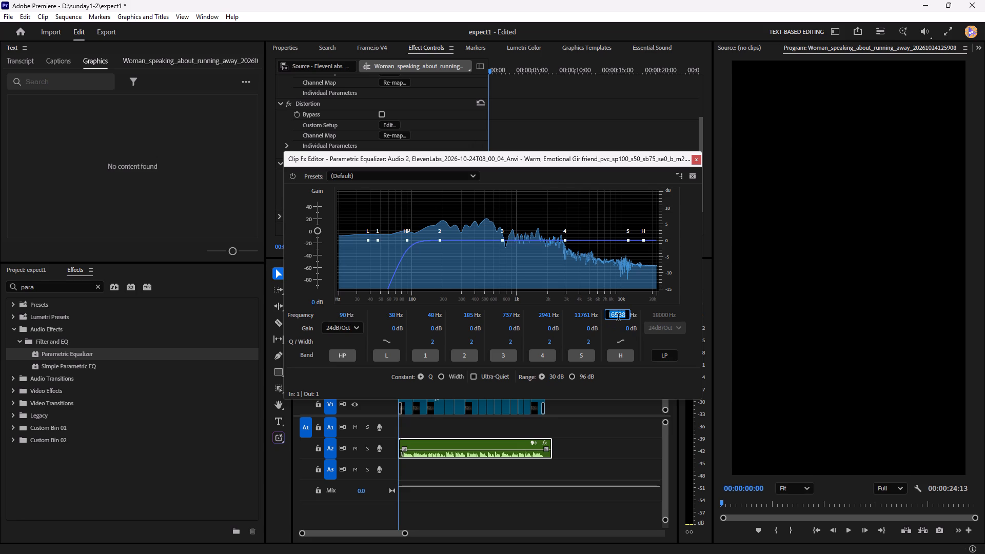
pyautogui.write('8000')
pyautogui.press('0')
pyautogui.press('BackSpace')
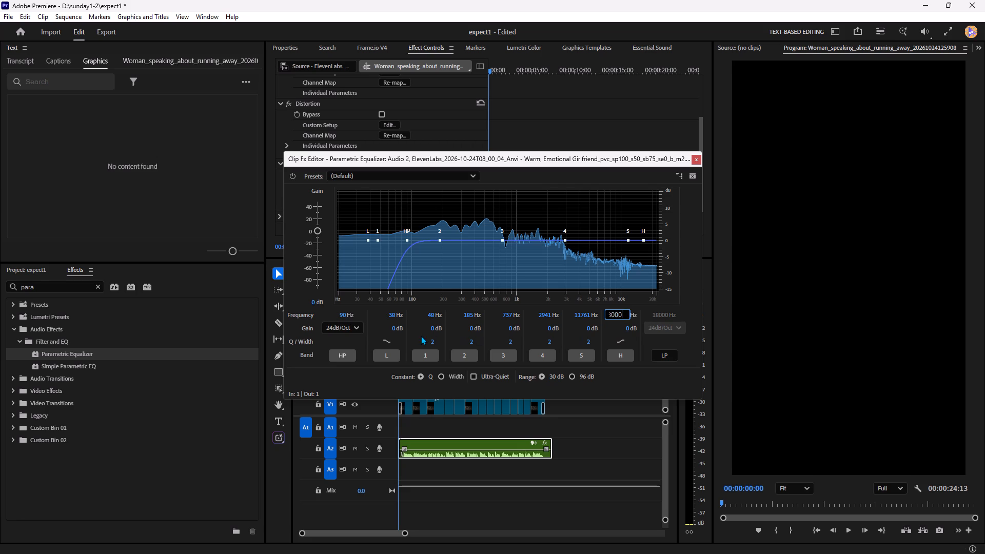
pyautogui.click(418, 333)
# Set equalizer band 2 to 200 Hz with -2 dB gain and a Q of 1, and play the sequence.
pyautogui.click(469, 314)
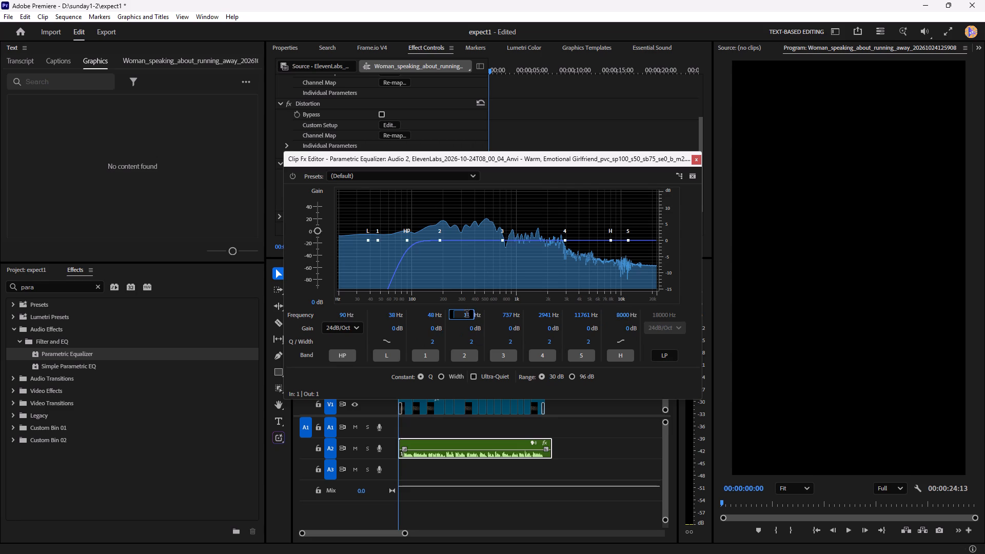
pyautogui.write('200')
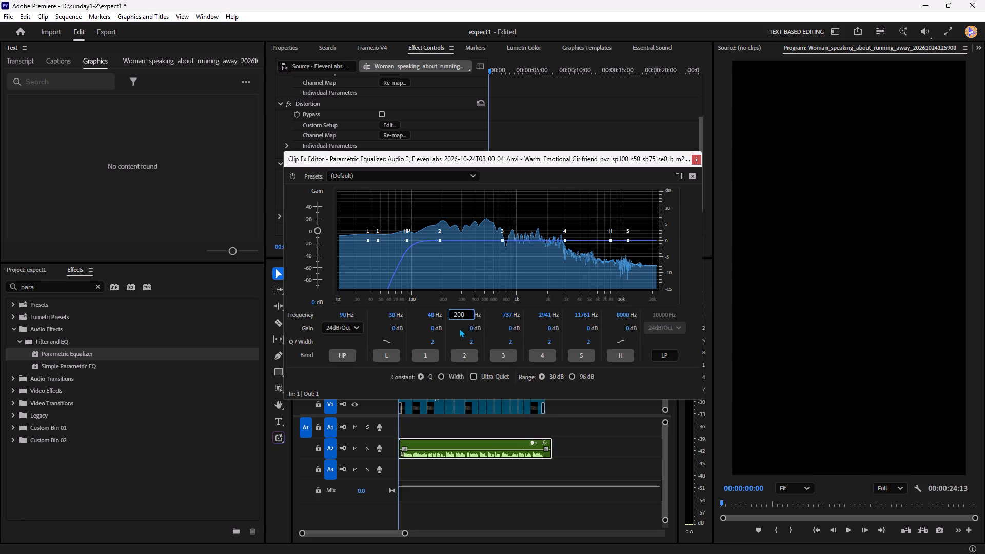
pyautogui.click(460, 328)
pyautogui.click(470, 329)
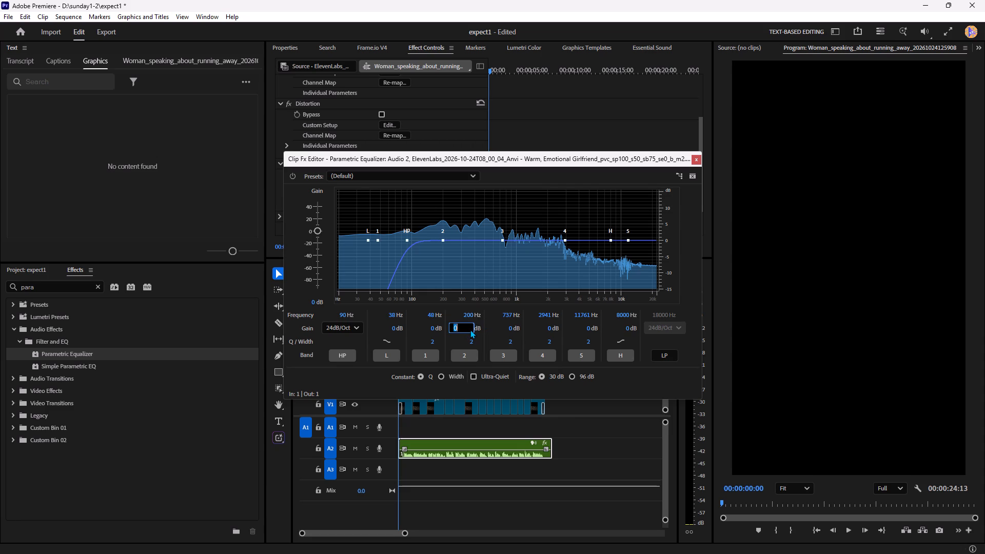
pyautogui.press('2')
pyautogui.press('BackSpace')
pyautogui.write('-2')
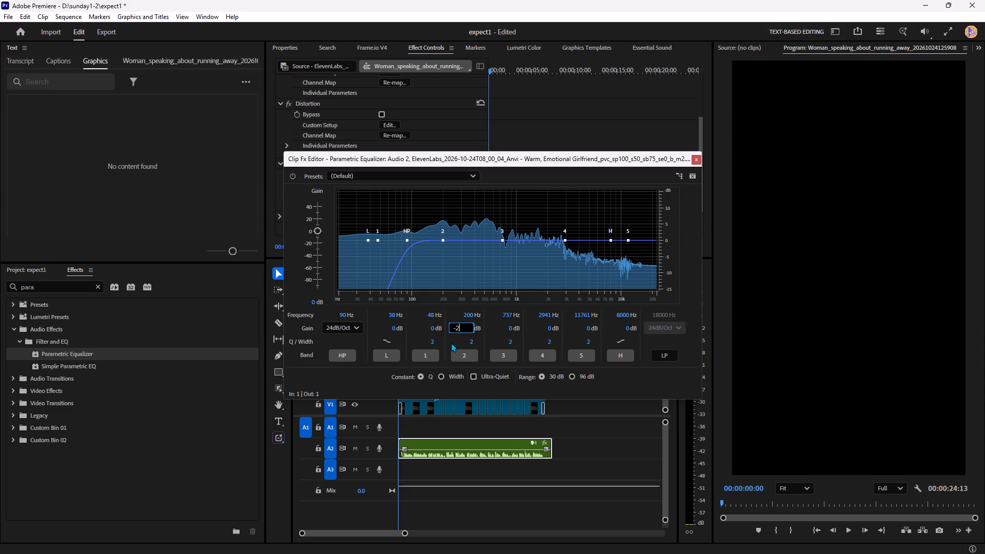
pyautogui.click(451, 343)
pyautogui.click(470, 343)
pyautogui.press('1')
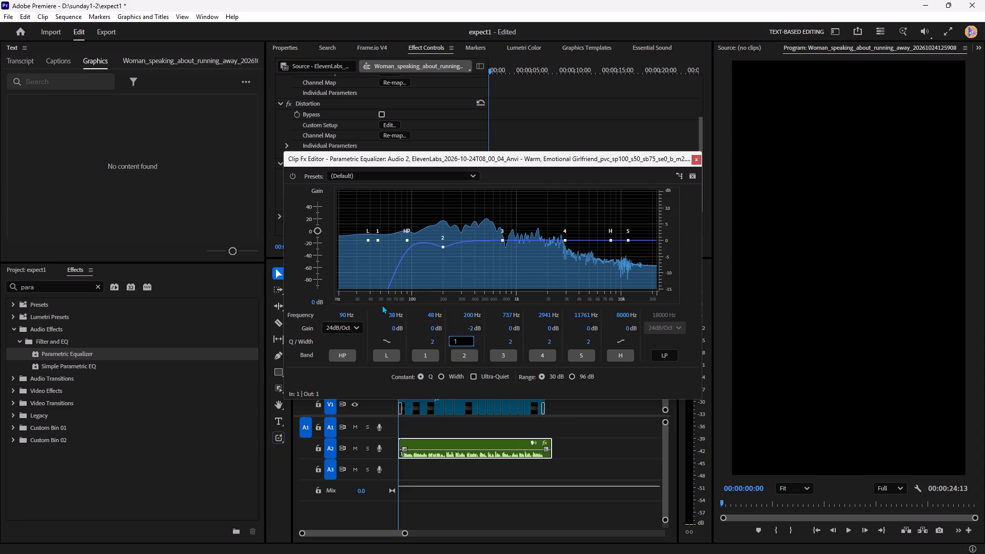
pyautogui.click(448, 322)
pyautogui.press('space')
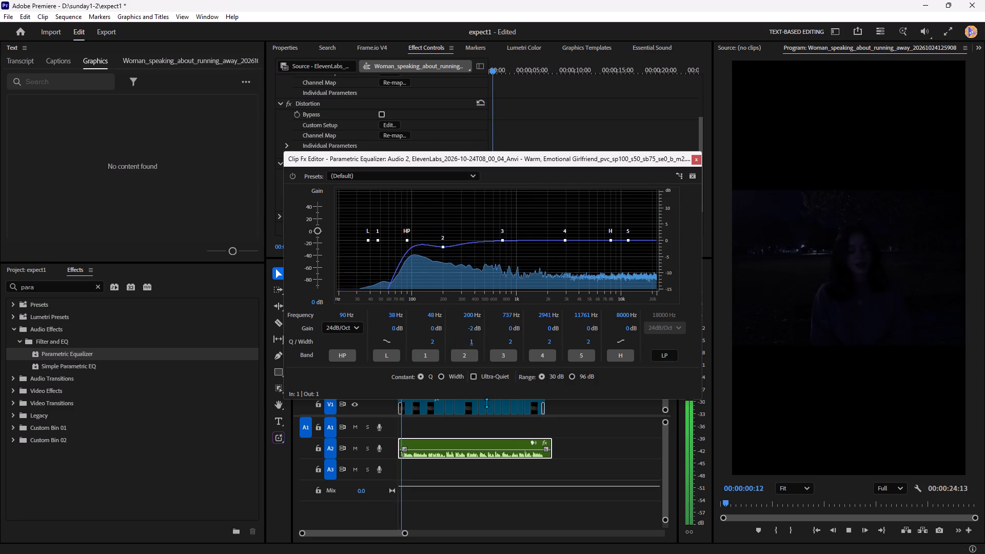
# Close the Parametric Equalizer editor and deselect the voice clip while the sequence plays on.
pyautogui.click(694, 162)
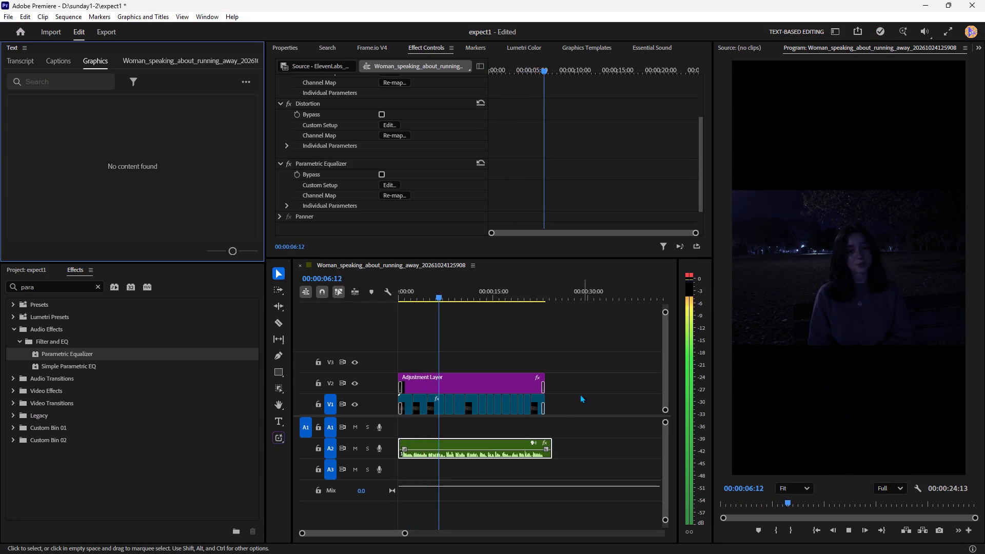
pyautogui.click(610, 377)
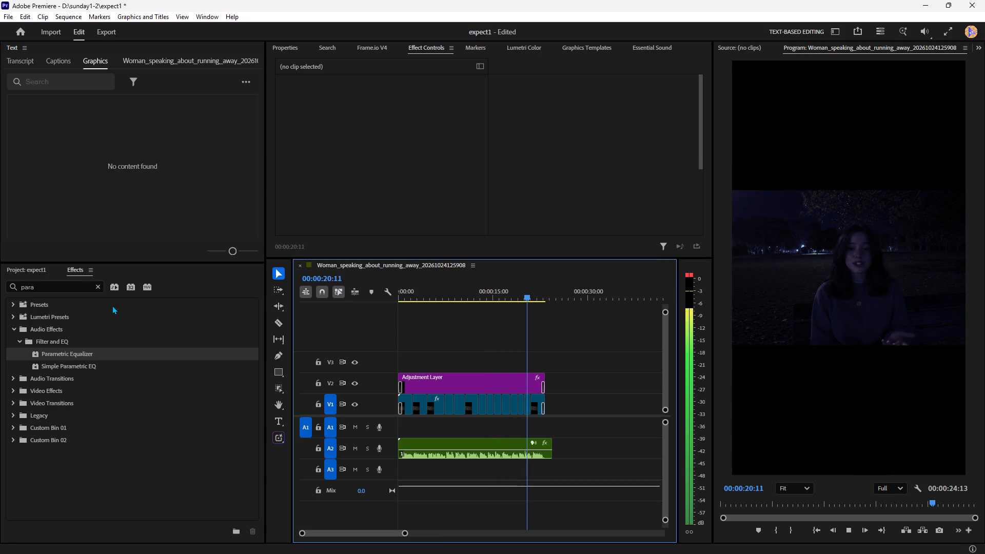
# Transcribe the sequence and create single-line captions with the Subtitle Default preset and a maximum length of 20 characters.
pyautogui.click(26, 64)
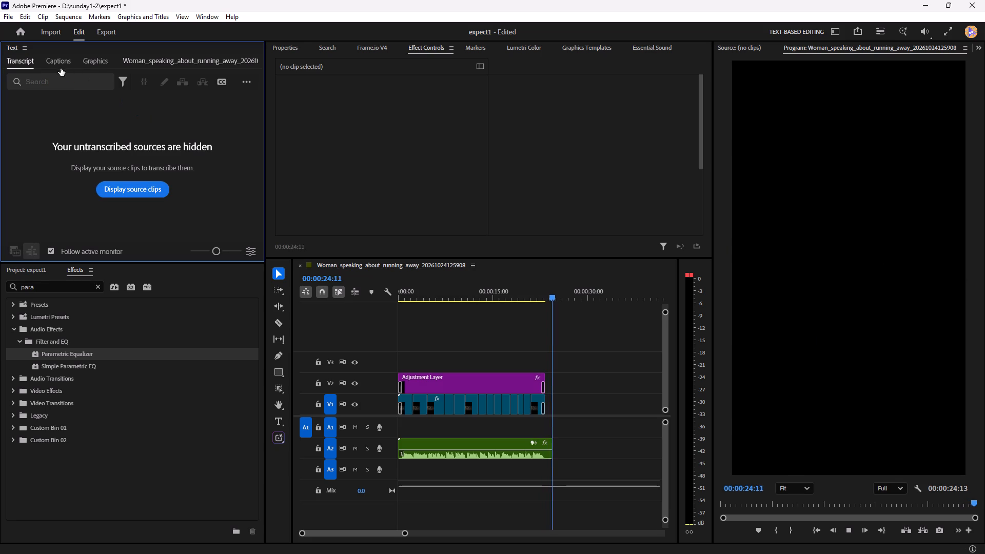
pyautogui.click(58, 67)
pyautogui.click(127, 171)
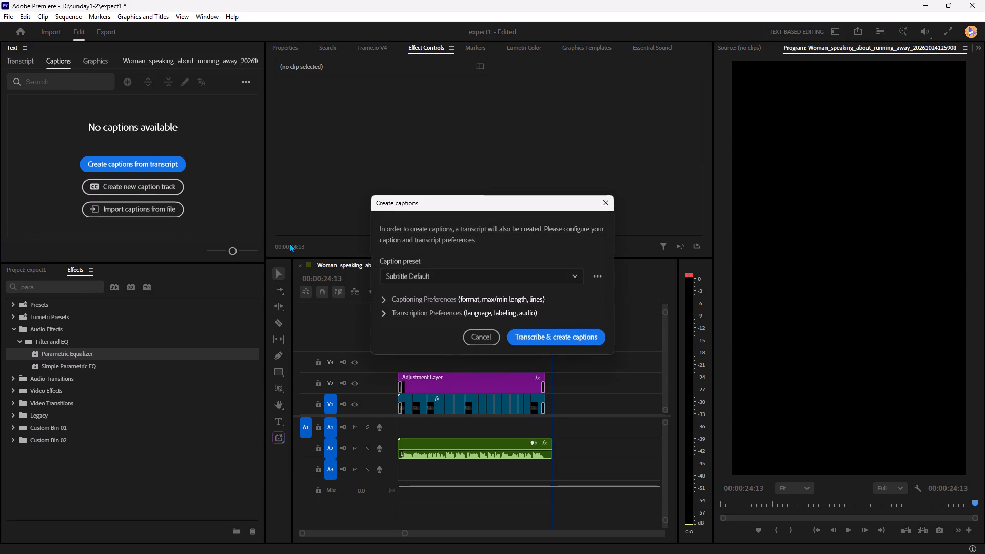
pyautogui.moveTo(498, 202); pyautogui.dragTo(494, 160)
pyautogui.click(423, 255)
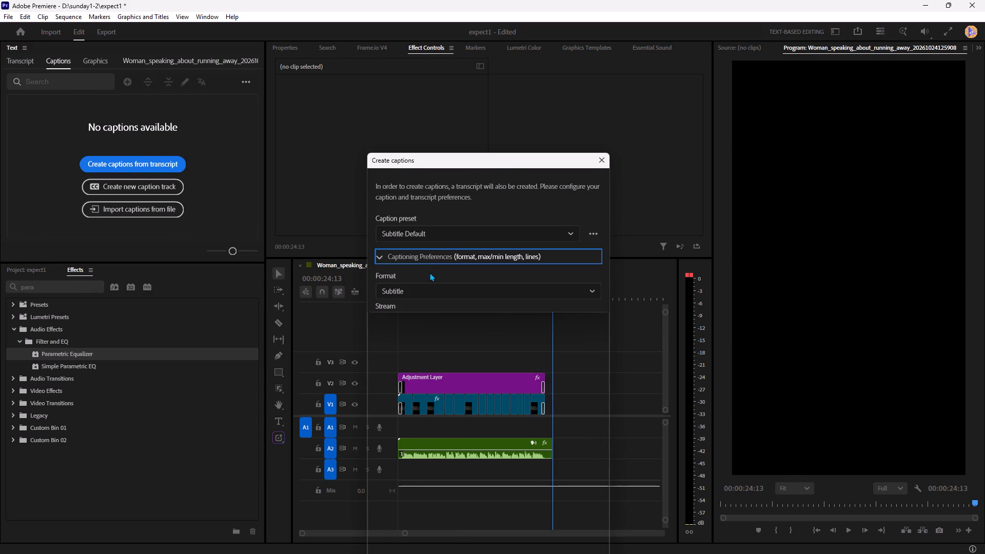
pyautogui.click(391, 393)
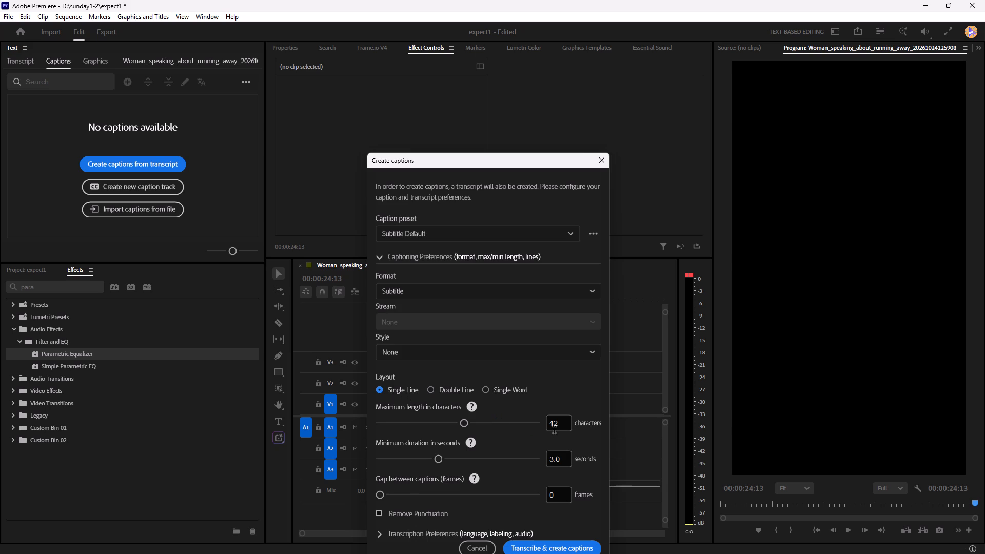
pyautogui.moveTo(563, 427); pyautogui.dragTo(504, 427)
pyautogui.write('20')
pyautogui.click(562, 399)
pyautogui.scroll(-2, 545, 506)
pyautogui.click(559, 545)
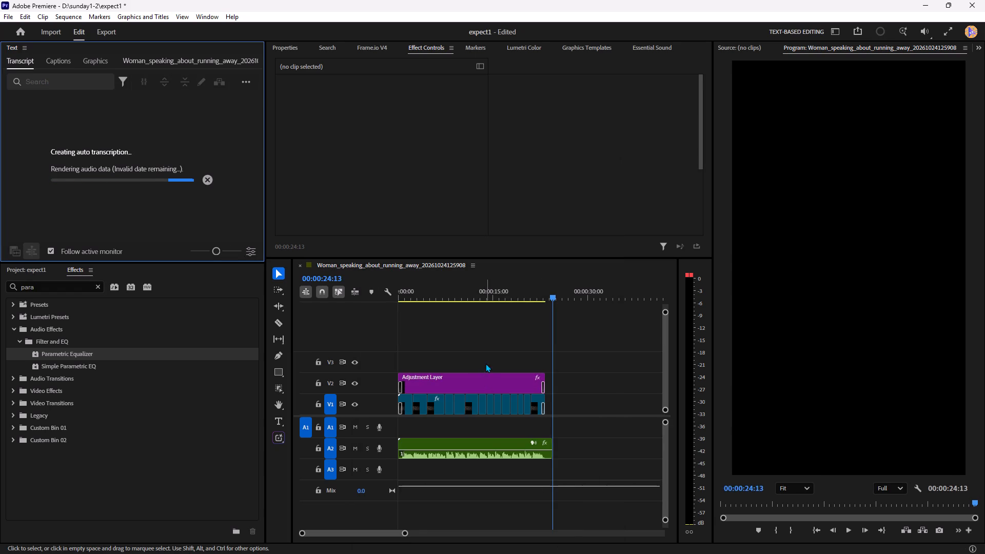
pyautogui.rightClick(487, 359)
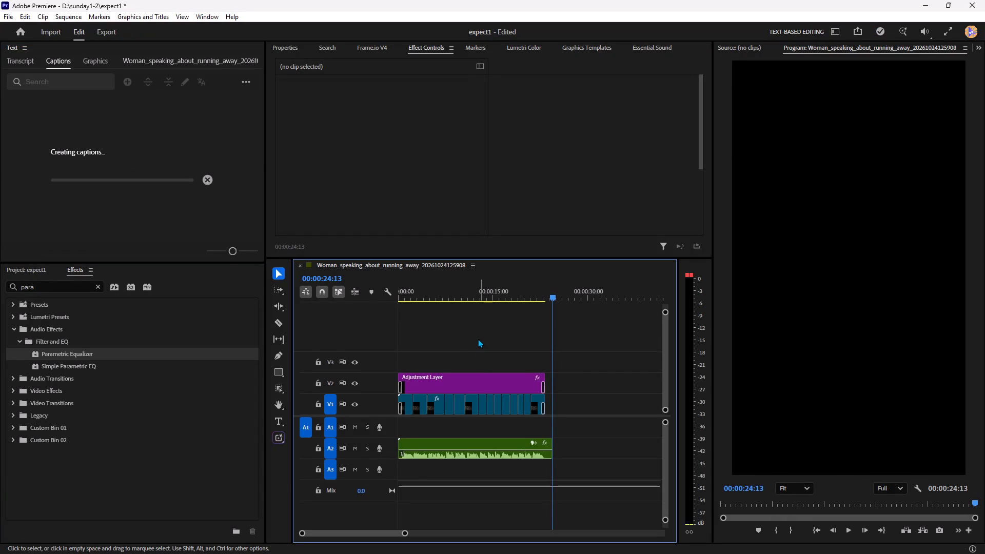
# Play the captioned sequence from the start.
pyautogui.moveTo(413, 294); pyautogui.dragTo(350, 302)
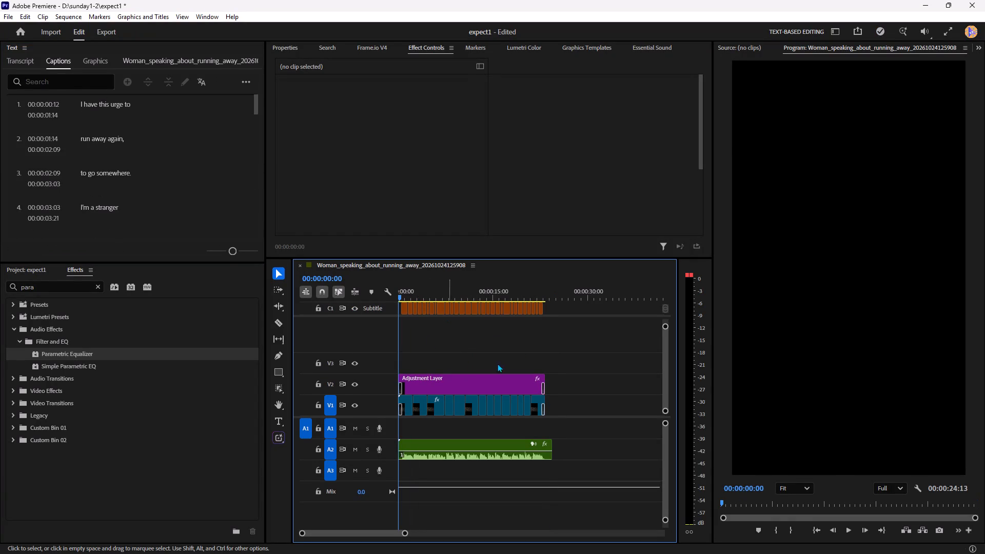
pyautogui.click(853, 529)
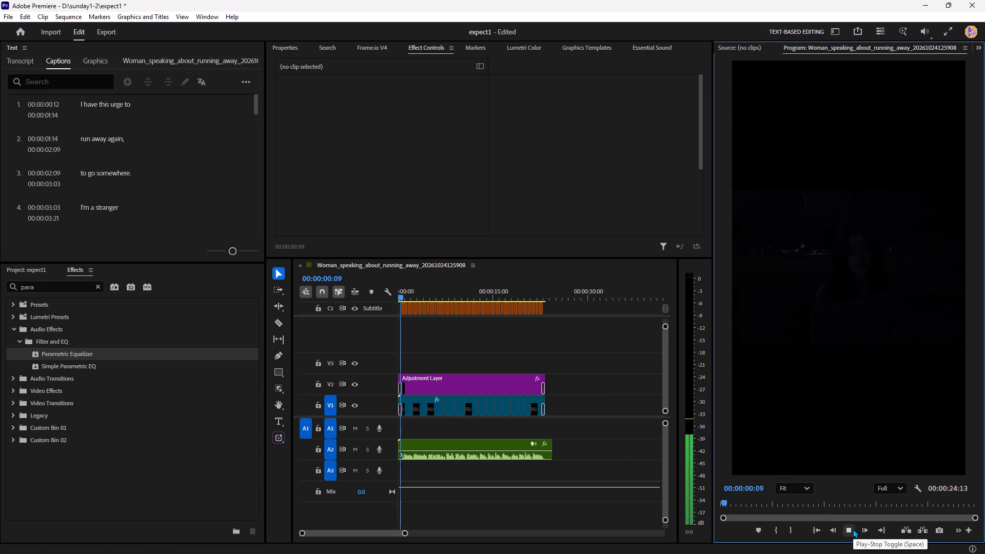
# Select all captions on the C1 subtitle track and place their caption block in the middle-centre zone.
pyautogui.moveTo(563, 326); pyautogui.dragTo(189, 305)
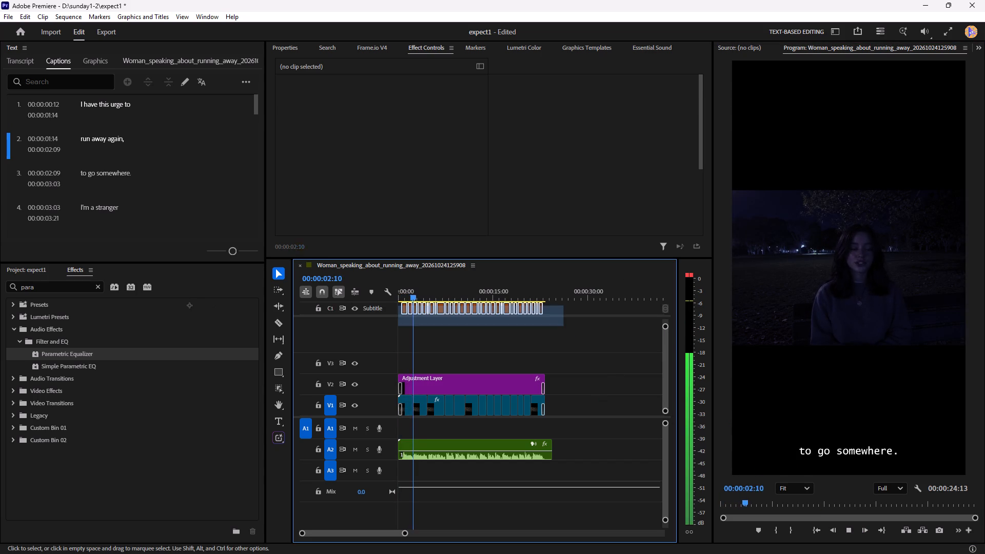
pyautogui.moveTo(189, 305); pyautogui.dragTo(190, 305)
pyautogui.click(282, 52)
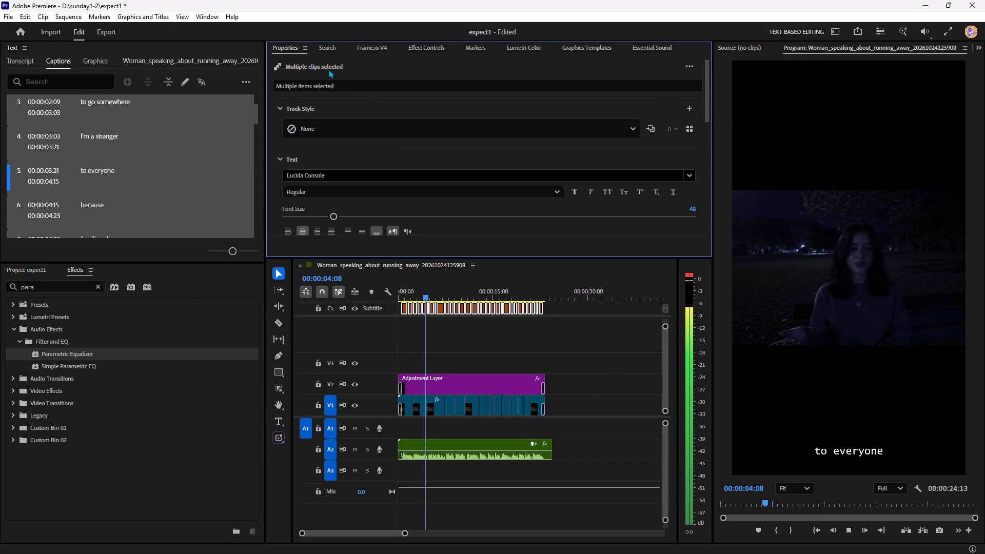
pyautogui.scroll(-4, 412, 234)
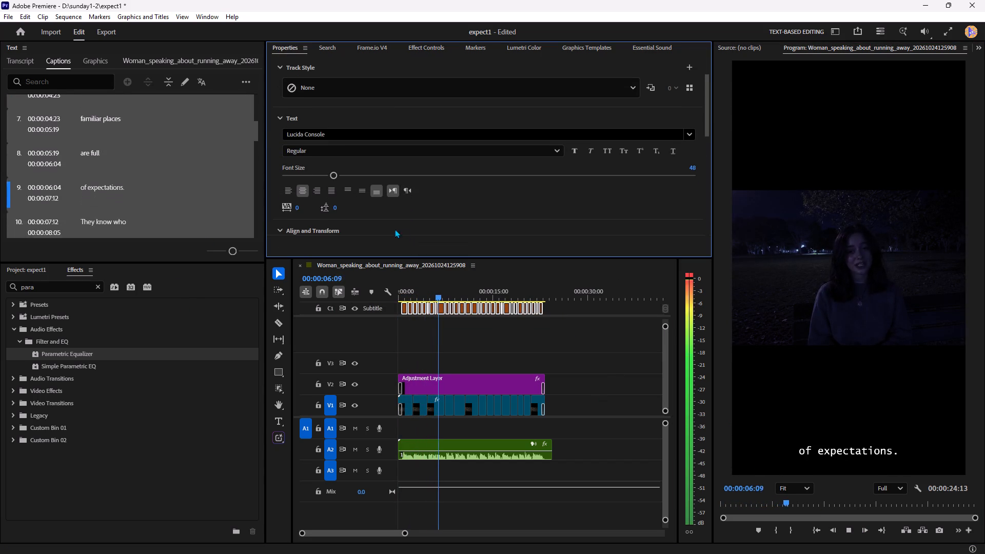
pyautogui.scroll(-6, 361, 214)
pyautogui.click(310, 186)
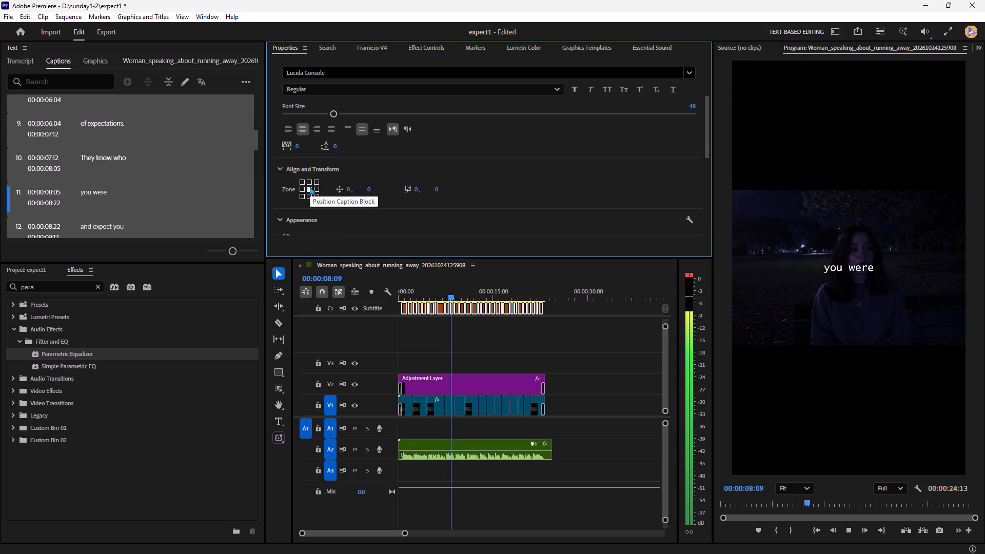
# With the playhead at 00:00:05:20, set the captions' position offset to 46, 320, near the lower edge of the picture.
pyautogui.click(437, 296)
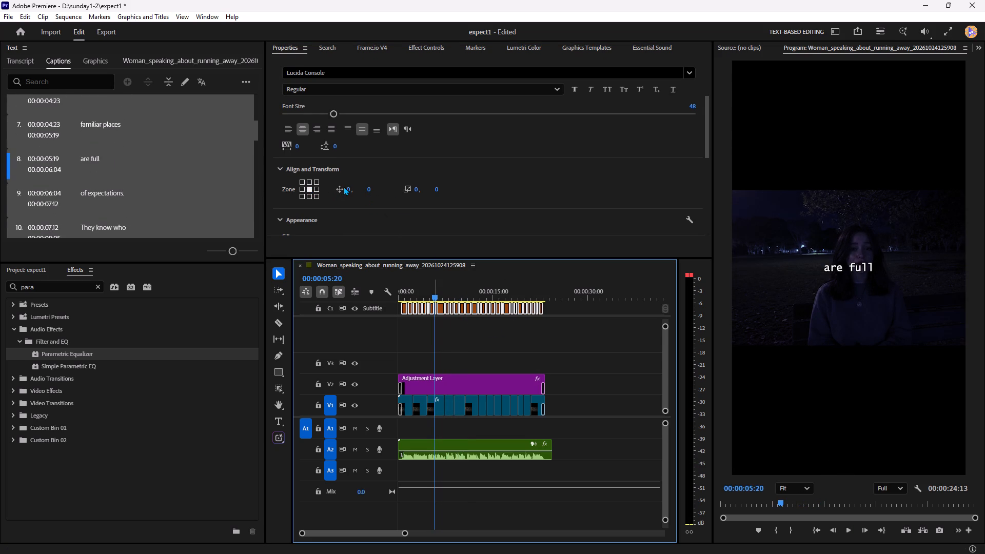
pyautogui.moveTo(349, 190); pyautogui.dragTo(428, 215)
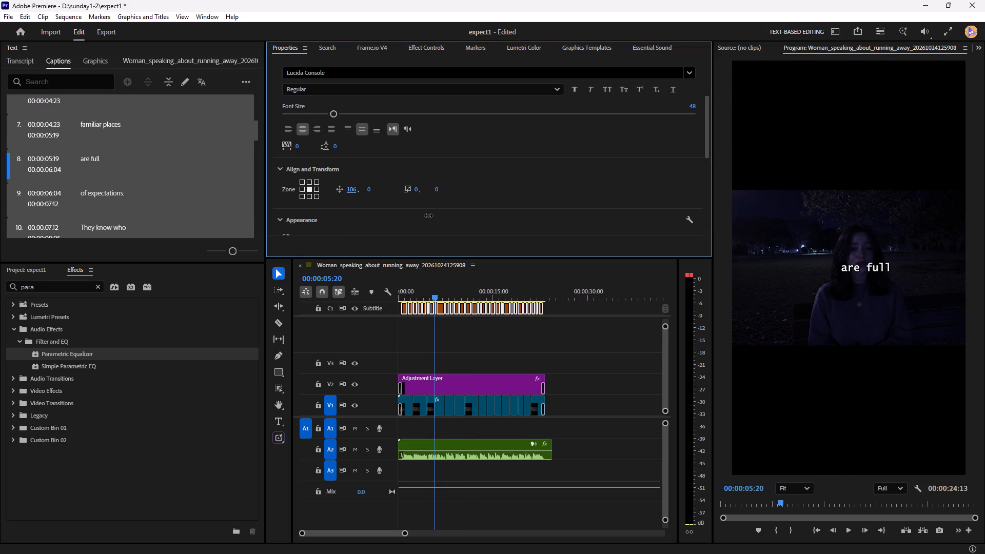
pyautogui.moveTo(428, 215); pyautogui.dragTo(404, 215)
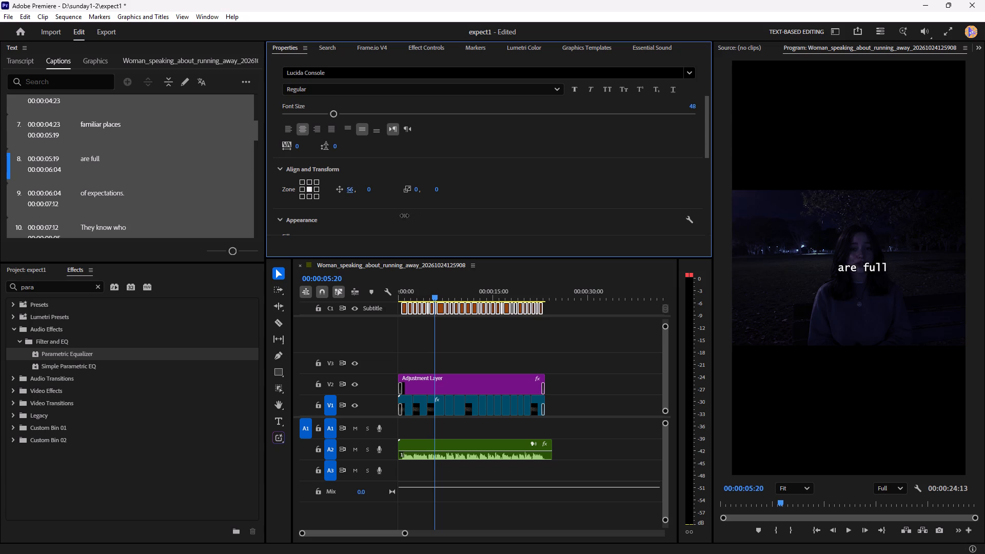
pyautogui.moveTo(404, 215); pyautogui.dragTo(401, 217)
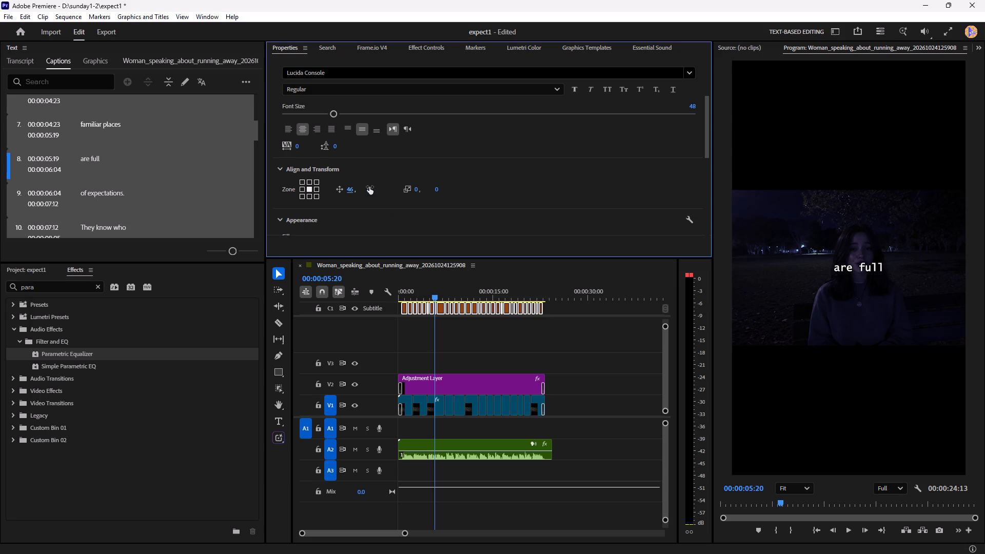
pyautogui.moveTo(370, 187); pyautogui.dragTo(497, 205)
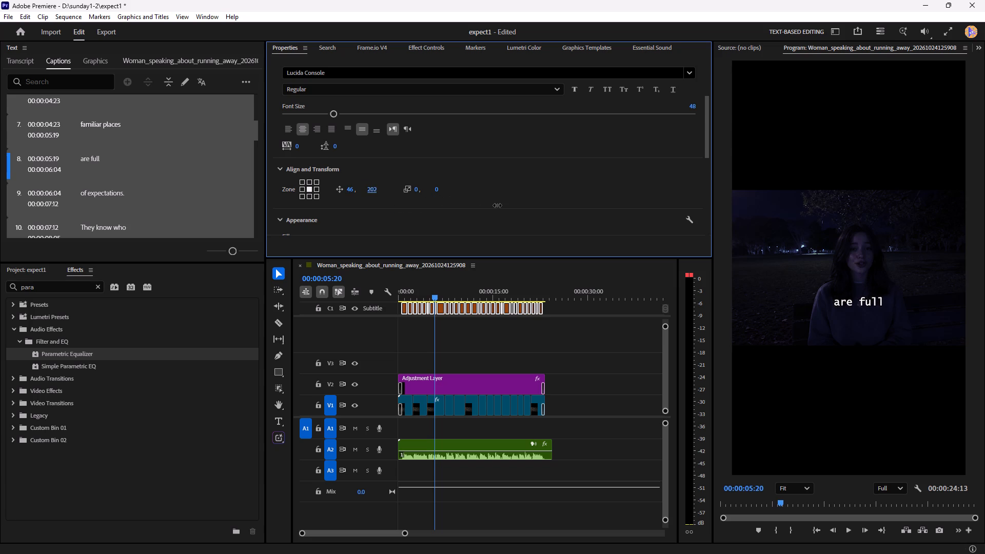
pyautogui.moveTo(497, 205); pyautogui.dragTo(562, 216)
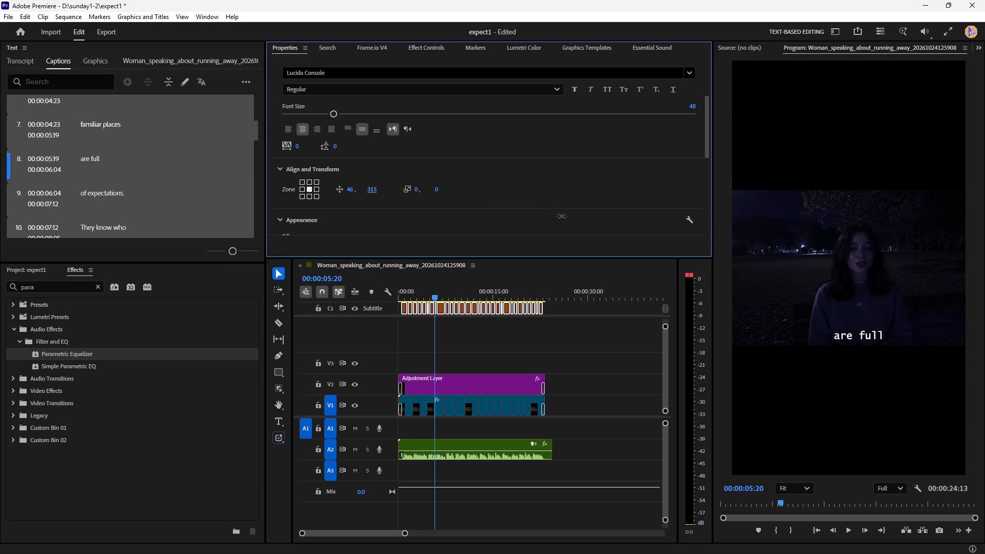
pyautogui.moveTo(562, 216); pyautogui.dragTo(564, 216)
# Set the captions' font size to 39 and their vertical position offset to 329.
pyautogui.moveTo(331, 110); pyautogui.dragTo(322, 114)
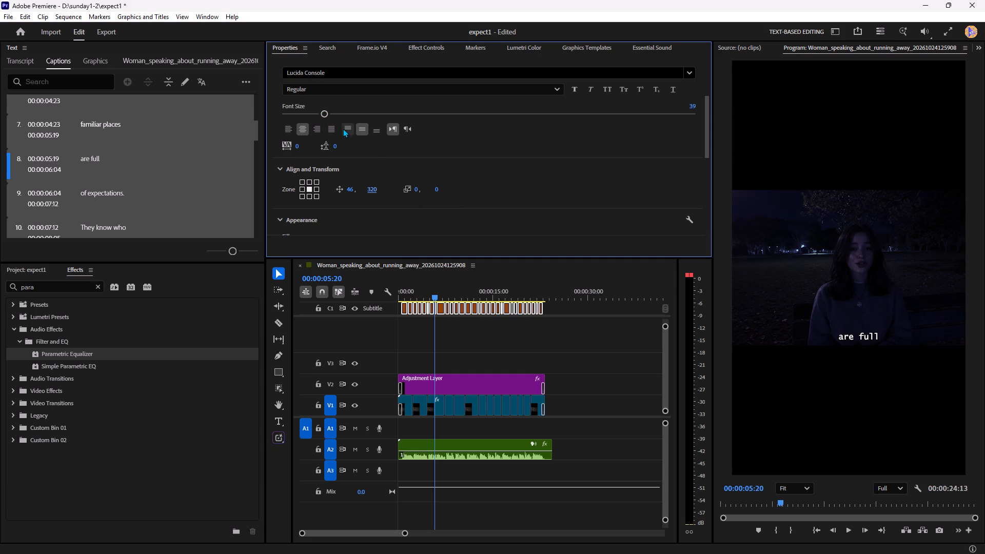
pyautogui.moveTo(372, 191); pyautogui.dragTo(381, 192)
pyautogui.moveTo(381, 192); pyautogui.dragTo(379, 192)
# Set the captions' font to Articulat CF in the Extra Light style, and deselect them.
pyautogui.click(336, 70)
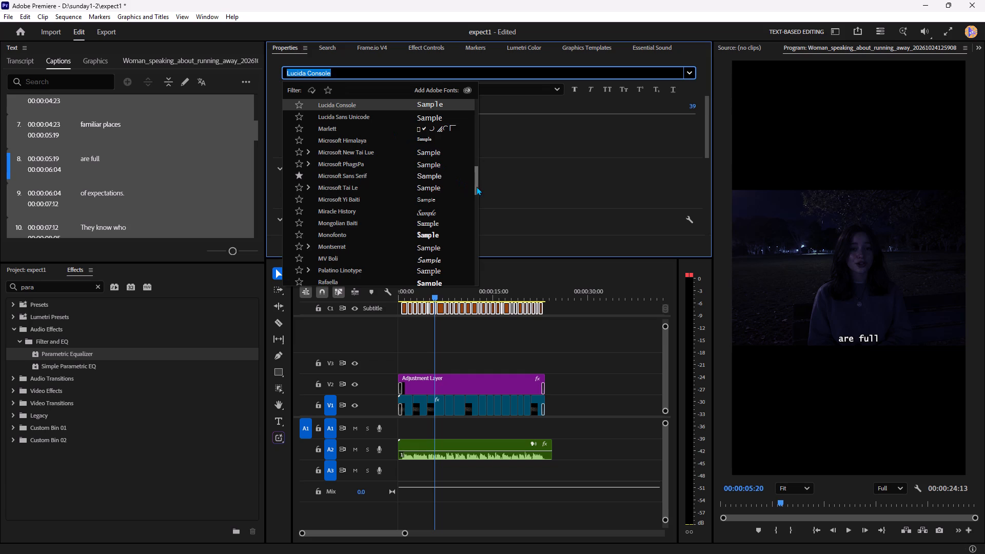
pyautogui.moveTo(478, 186); pyautogui.dragTo(484, 85)
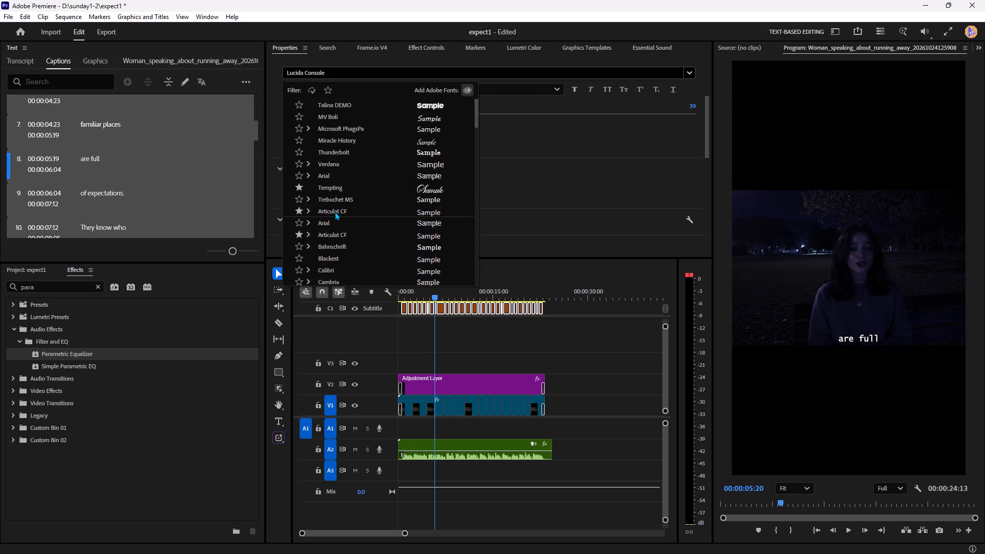
pyautogui.click(331, 210)
pyautogui.click(349, 88)
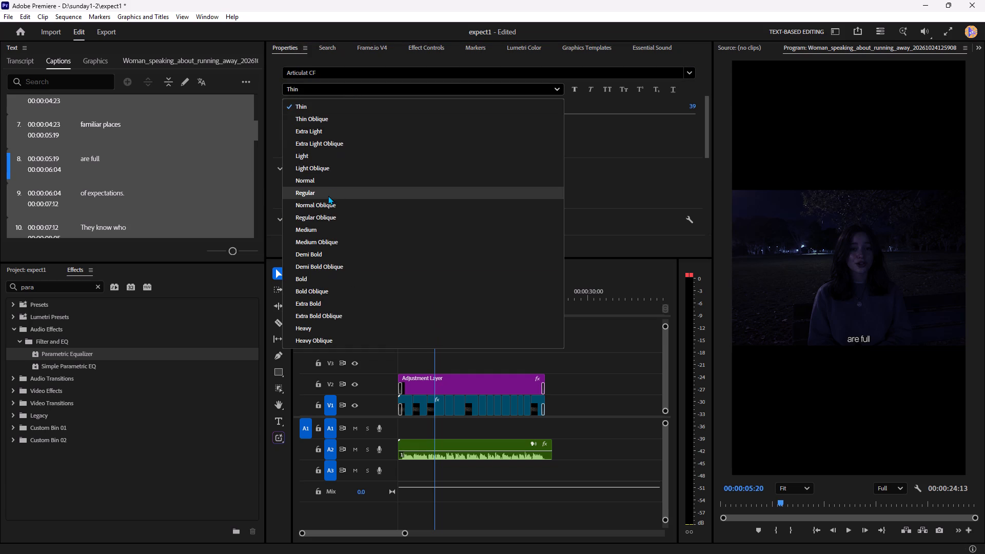
pyautogui.click(325, 161)
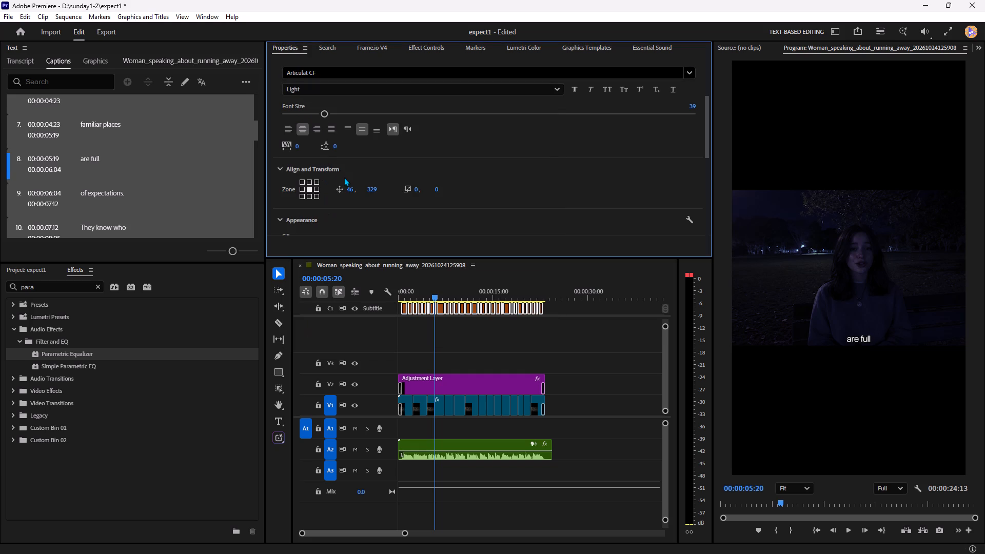
pyautogui.click(319, 93)
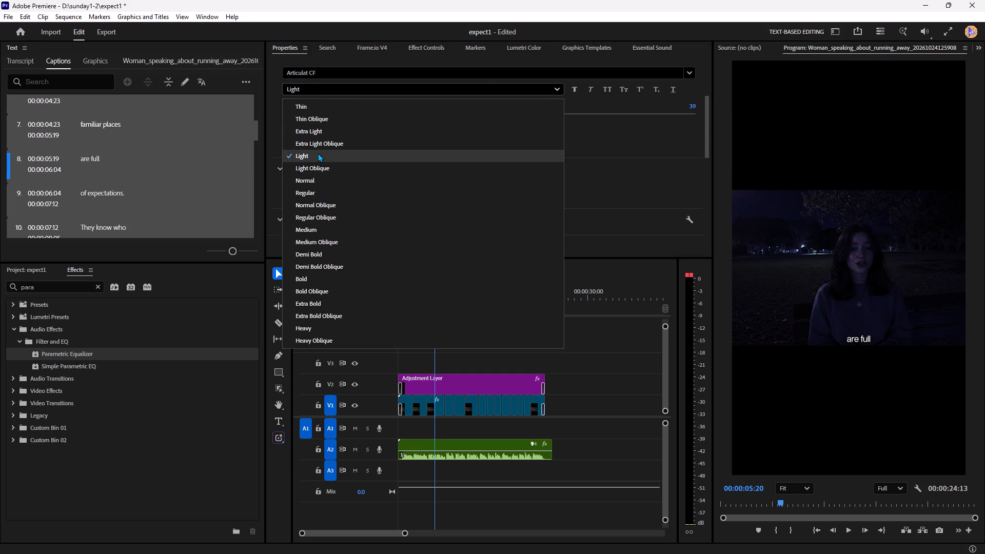
pyautogui.click(318, 145)
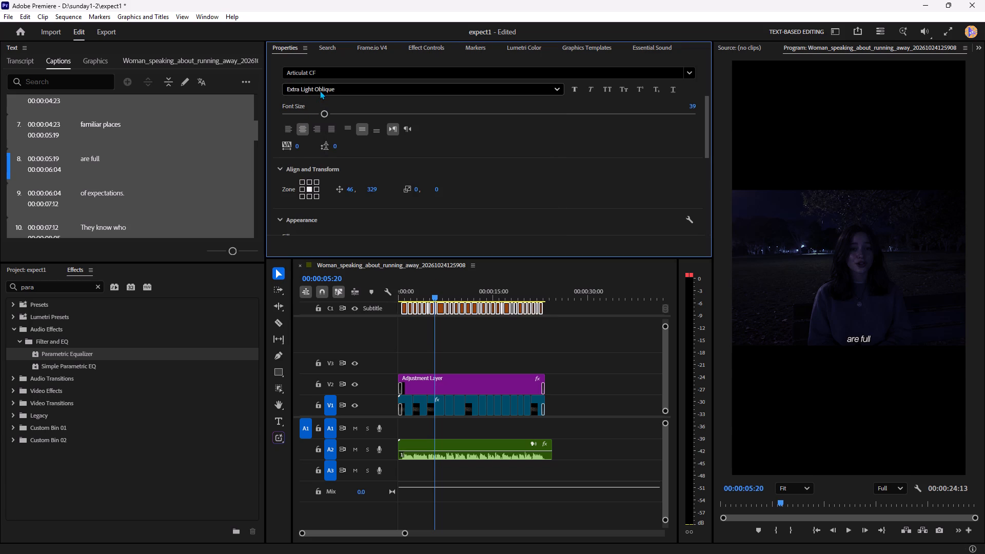
pyautogui.click(320, 90)
pyautogui.click(317, 130)
pyautogui.click(479, 328)
# Play the sequence from the start and watch the styled captions in full screen.
pyautogui.moveTo(409, 297); pyautogui.dragTo(288, 297)
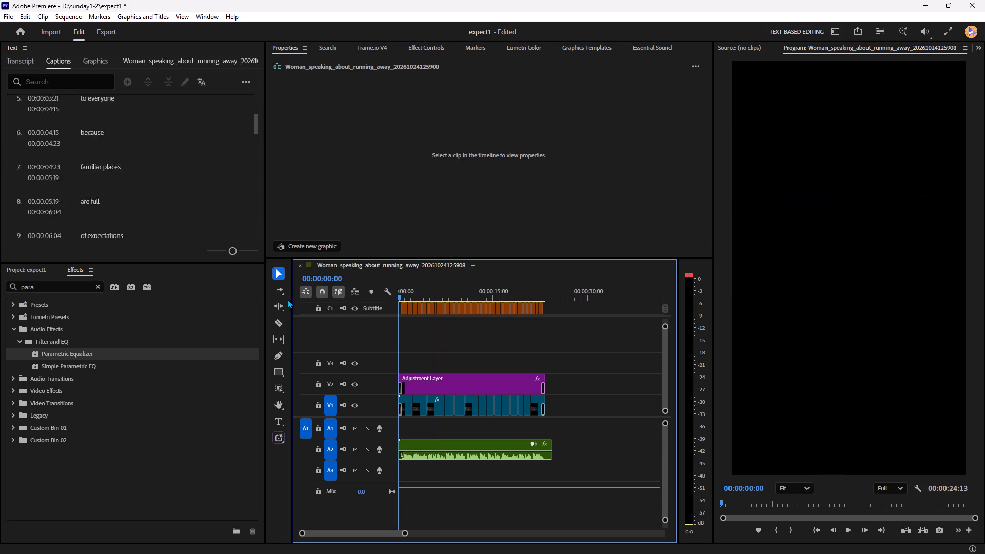
pyautogui.click(847, 533)
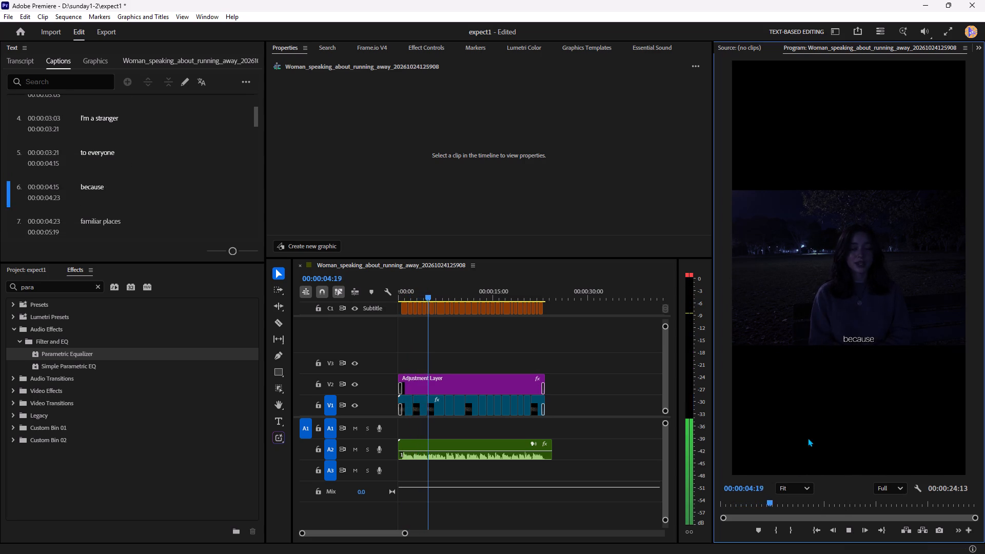
pyautogui.click(950, 39)
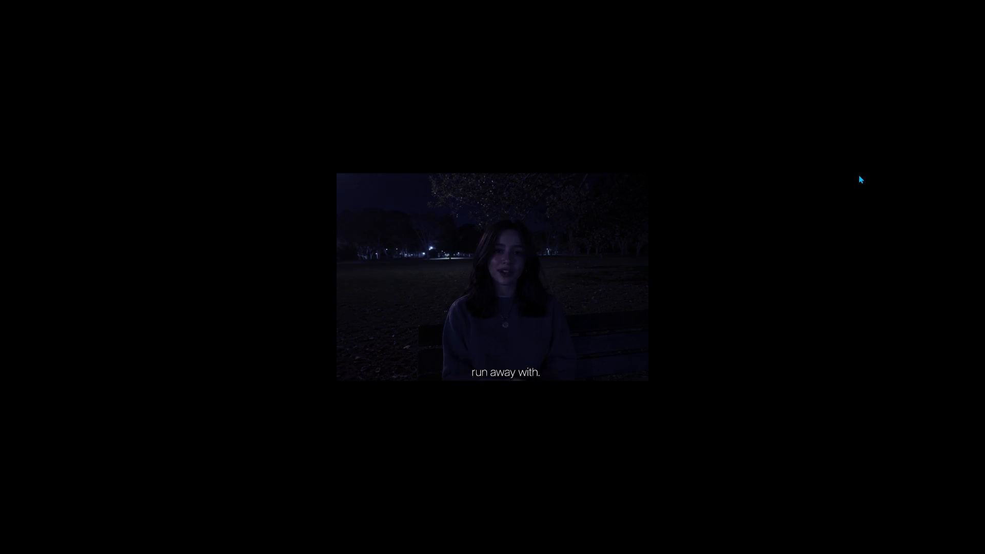
# Leave full screen and replay the captioned sequence's ending from 00:00:20:13, followed by its opening seconds.
pyautogui.press('Escape')
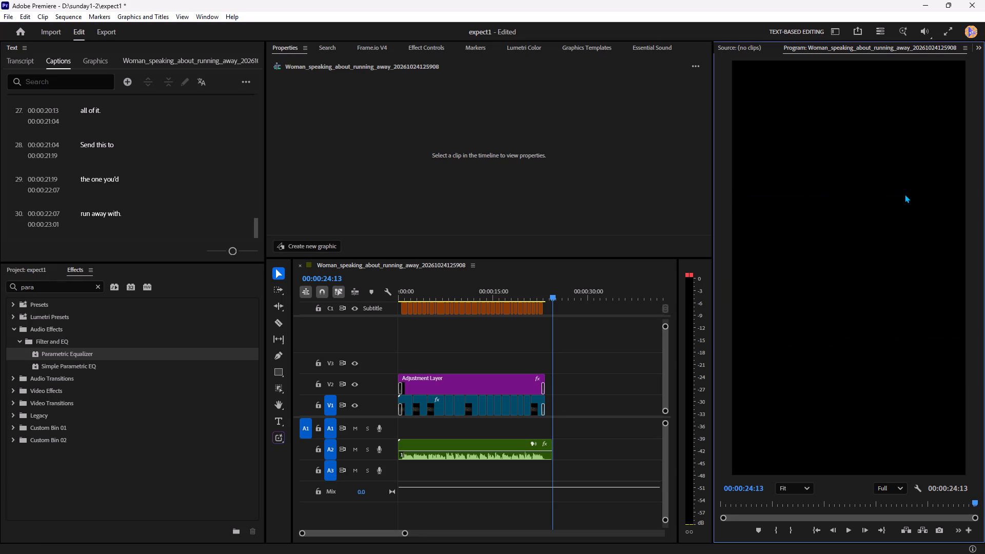
pyautogui.click(529, 297)
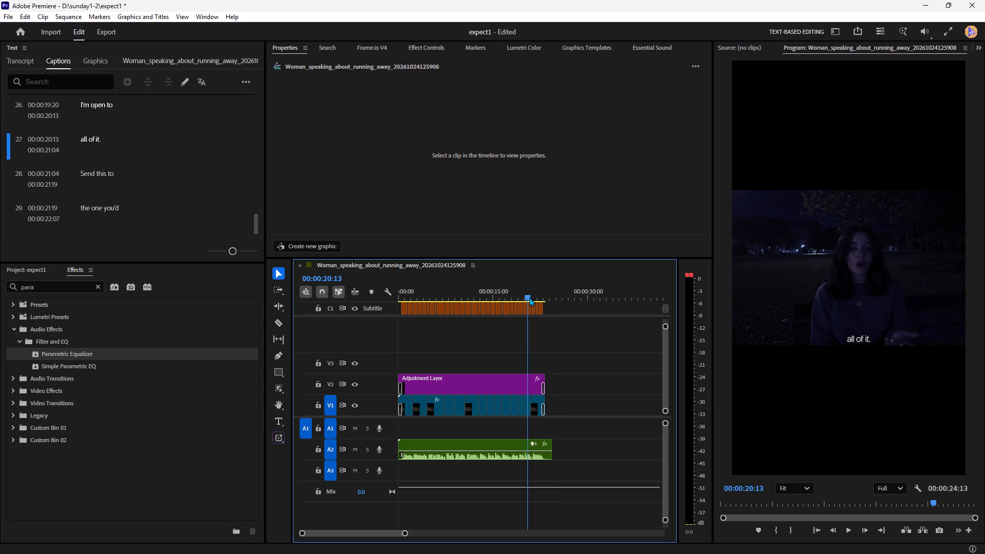
pyautogui.press('space')
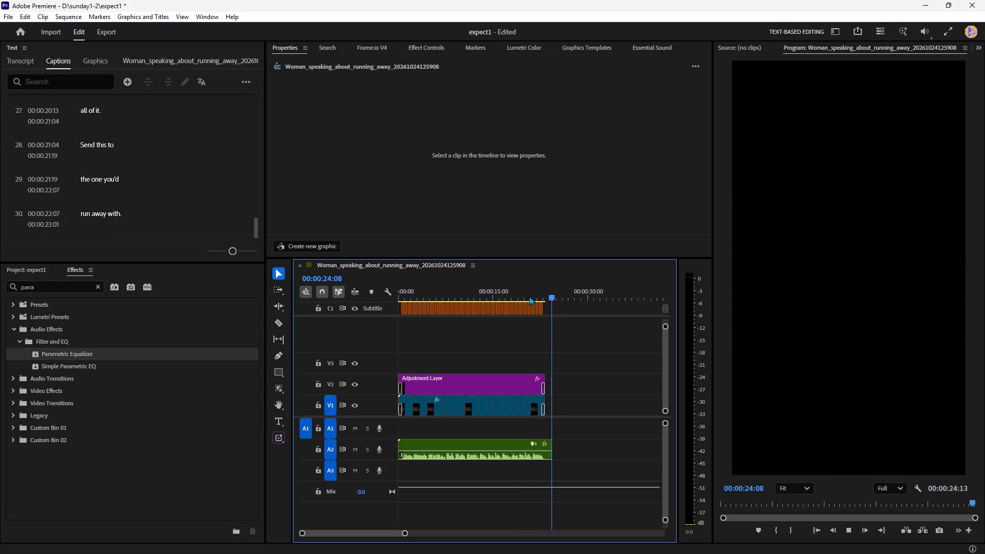
pyautogui.moveTo(537, 296); pyautogui.dragTo(236, 322)
pyautogui.press('space')
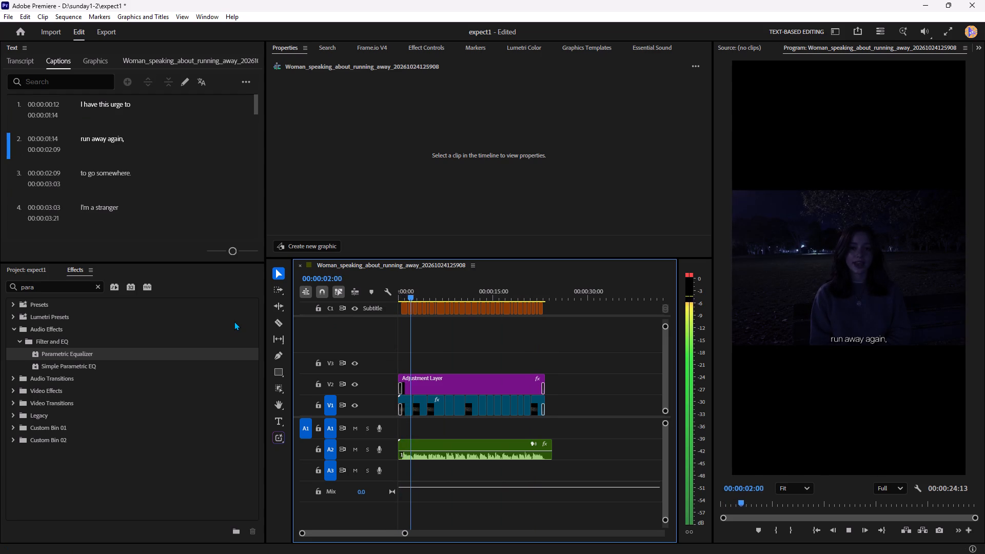
pyautogui.press('space')
# Import the 614342__mitchanary__vinyl-dust-50 WAV file from Downloads and place it on track A1 at the sequence start.
pyautogui.moveTo(405, 293); pyautogui.dragTo(374, 296)
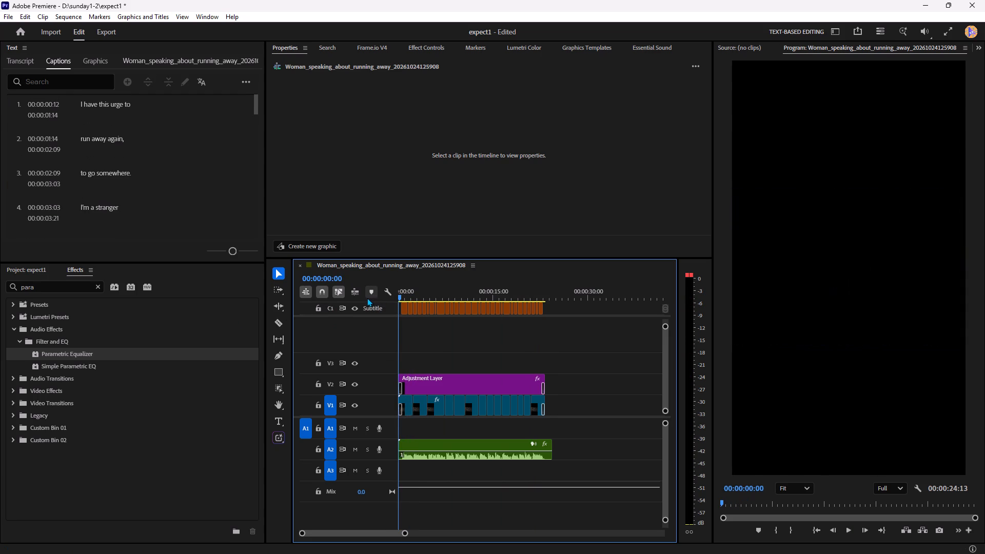
pyautogui.hotkey('ctrl', 'i')
pyautogui.scroll(-2, 291, 200)
pyautogui.scroll(1, 296, 197)
pyautogui.scroll(-3, 296, 197)
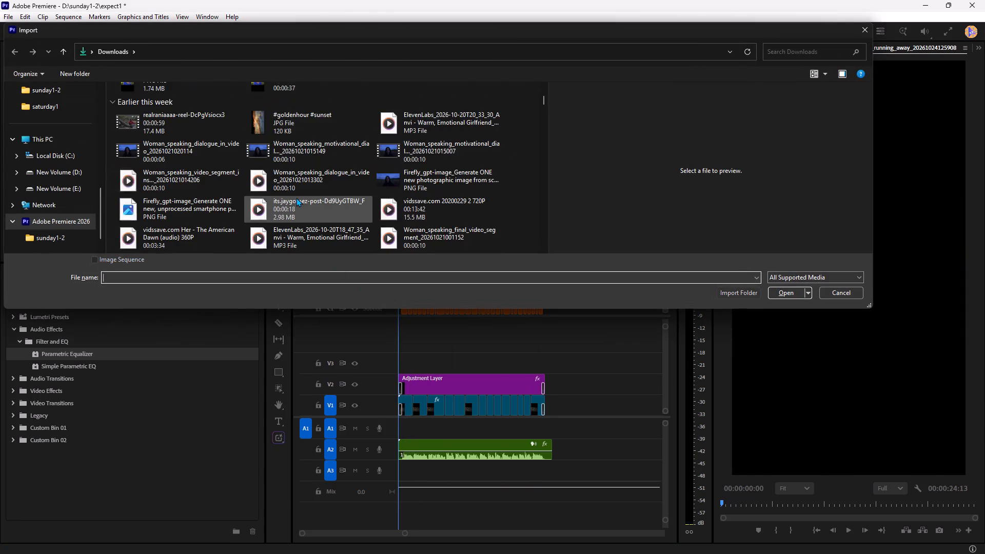
pyautogui.scroll(-7, 297, 197)
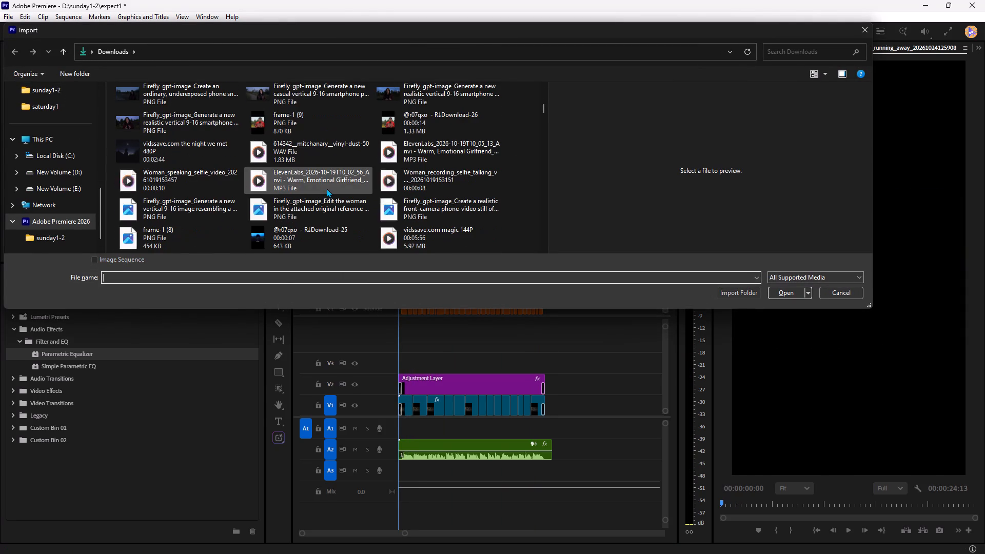
pyautogui.click(350, 148)
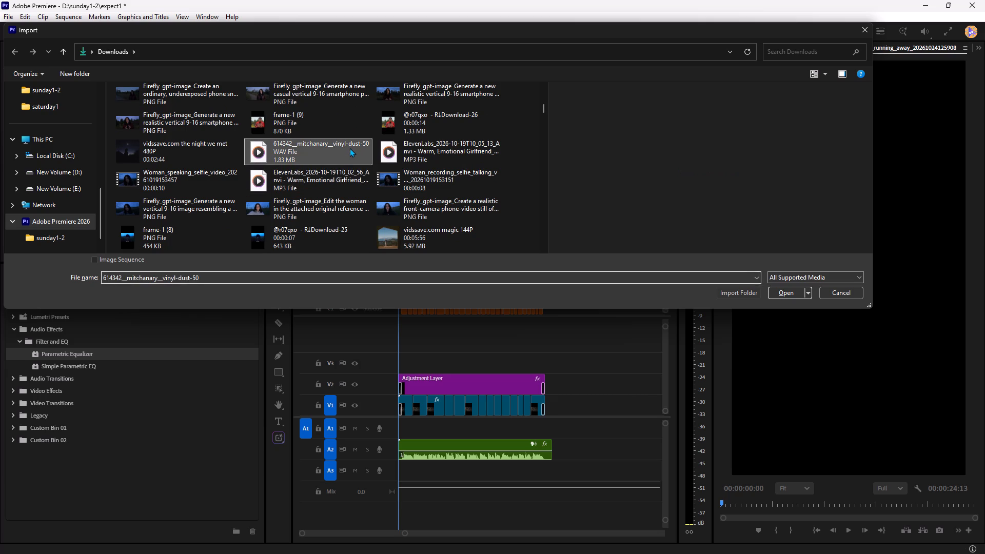
pyautogui.click(785, 290)
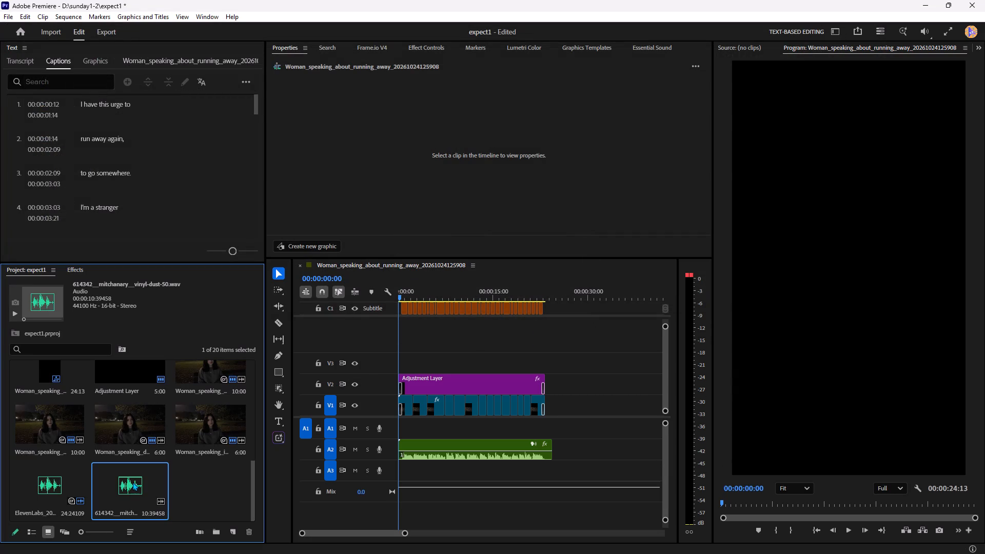
pyautogui.moveTo(133, 482); pyautogui.dragTo(397, 426)
# During playback, lower the vinyl-dust clip's volume to -4.5 dB.
pyautogui.press('space')
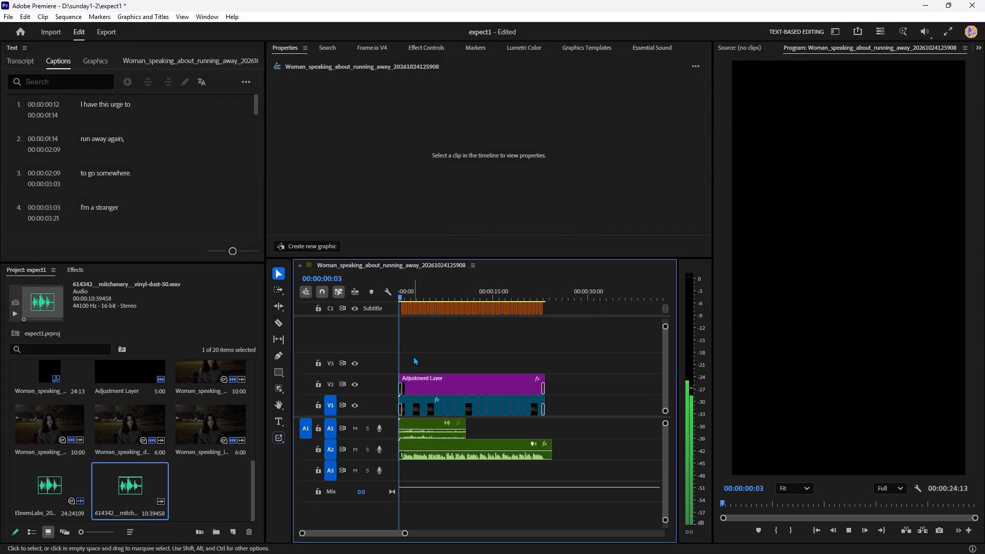
pyautogui.click(432, 436)
pyautogui.moveTo(540, 107); pyautogui.dragTo(531, 107)
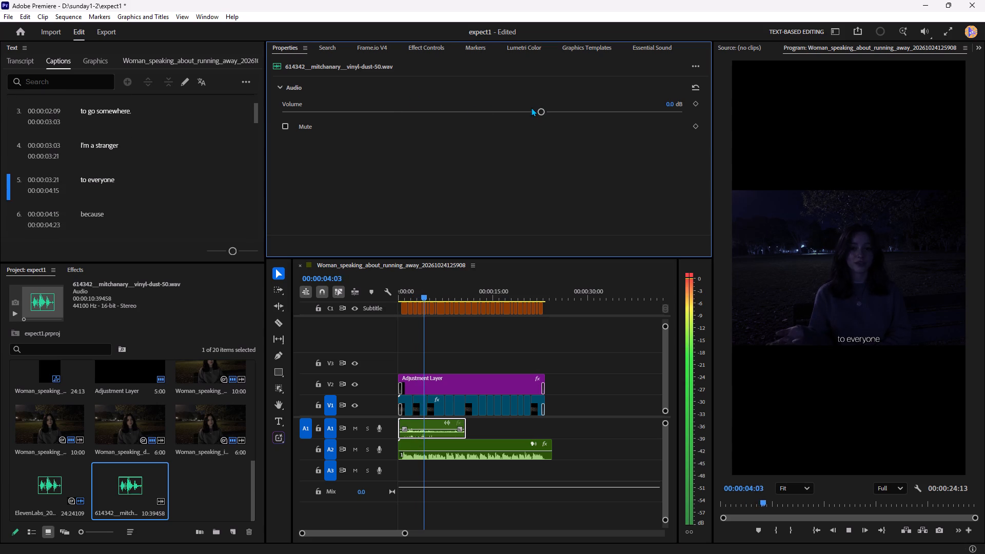
pyautogui.moveTo(531, 107); pyautogui.dragTo(522, 109)
pyautogui.moveTo(541, 110); pyautogui.dragTo(496, 116)
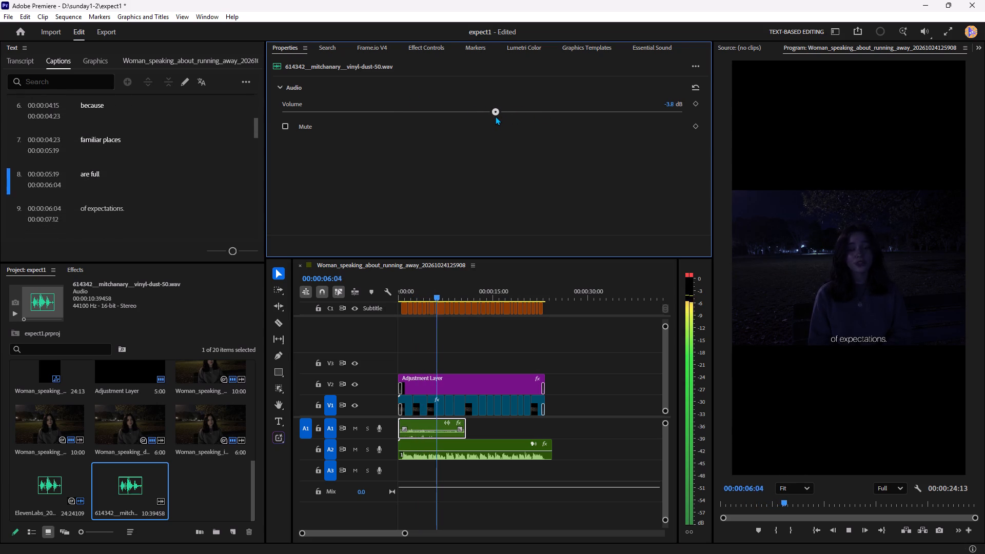
pyautogui.moveTo(496, 116); pyautogui.dragTo(492, 116)
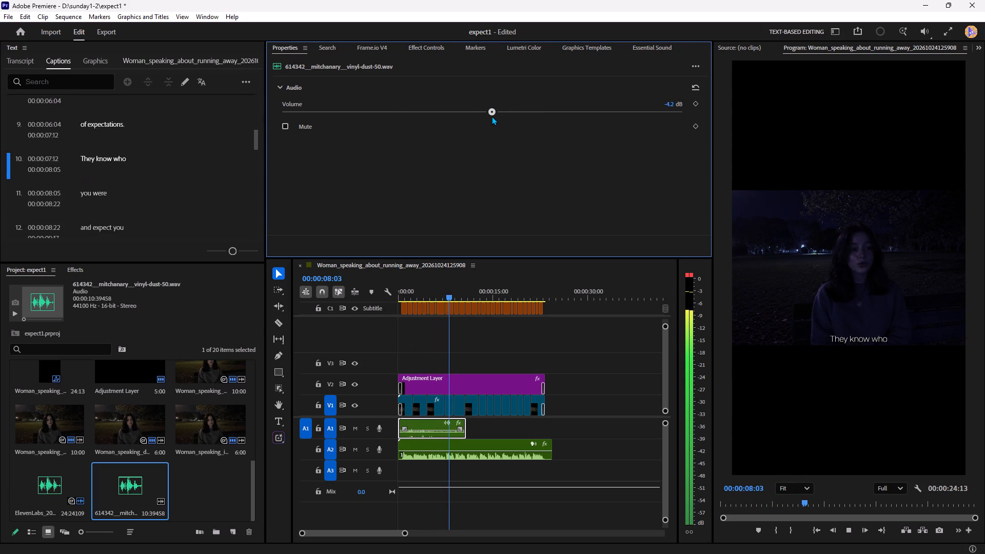
pyautogui.moveTo(492, 116); pyautogui.dragTo(488, 117)
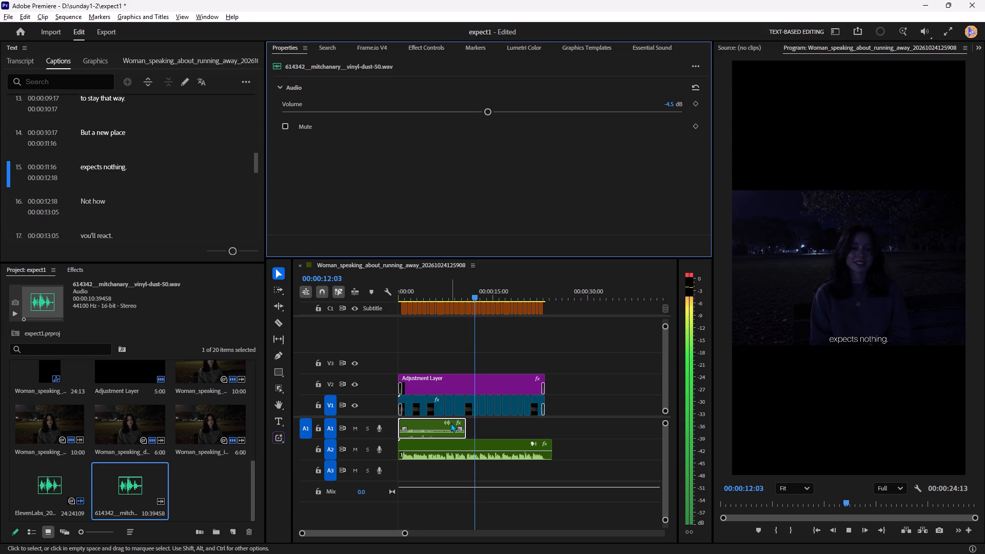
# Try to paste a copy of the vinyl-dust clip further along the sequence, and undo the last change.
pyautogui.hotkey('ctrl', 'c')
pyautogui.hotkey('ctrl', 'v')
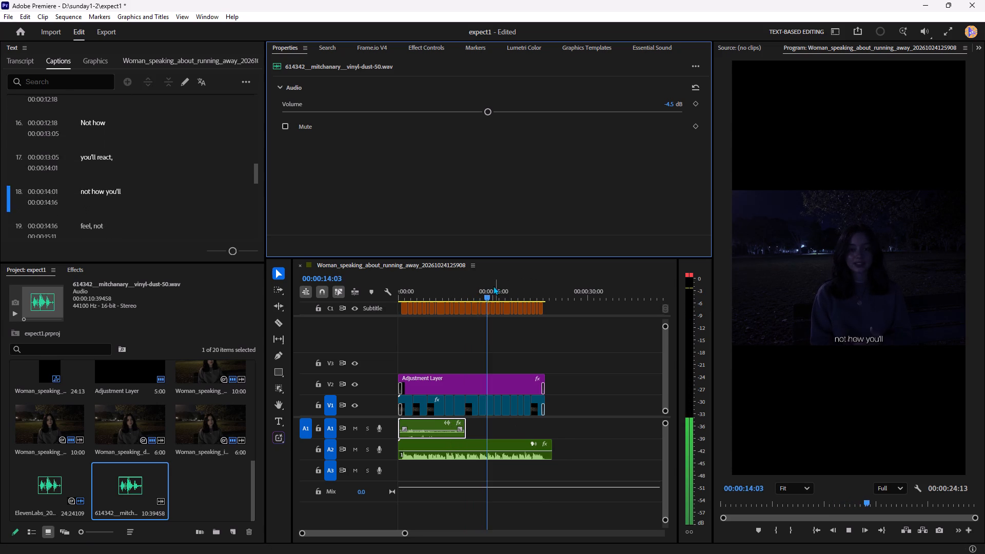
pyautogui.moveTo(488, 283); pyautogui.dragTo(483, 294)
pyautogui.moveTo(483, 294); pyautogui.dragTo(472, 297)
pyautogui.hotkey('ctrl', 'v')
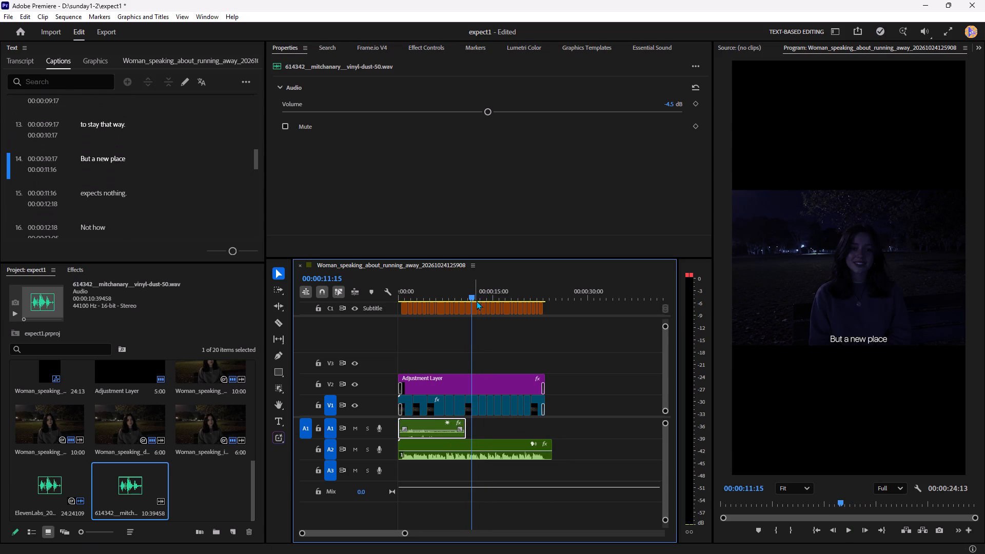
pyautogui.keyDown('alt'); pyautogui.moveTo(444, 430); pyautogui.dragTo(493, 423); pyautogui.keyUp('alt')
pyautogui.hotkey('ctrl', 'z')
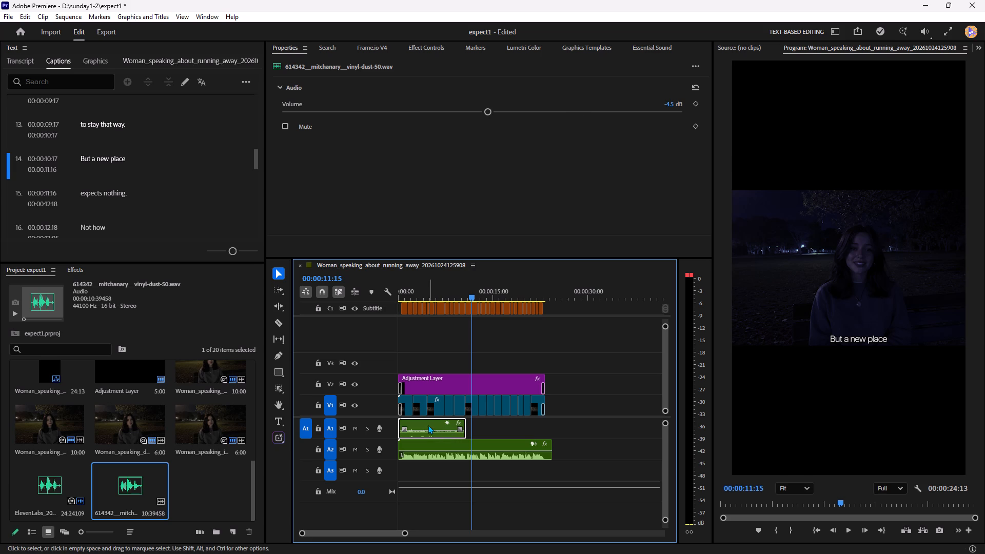
# Duplicate the vinyl-dust clip on track A1 so the copy starts right where the first one ends.
pyautogui.keyDown('alt'); pyautogui.moveTo(421, 422); pyautogui.dragTo(477, 422); pyautogui.keyUp('alt')
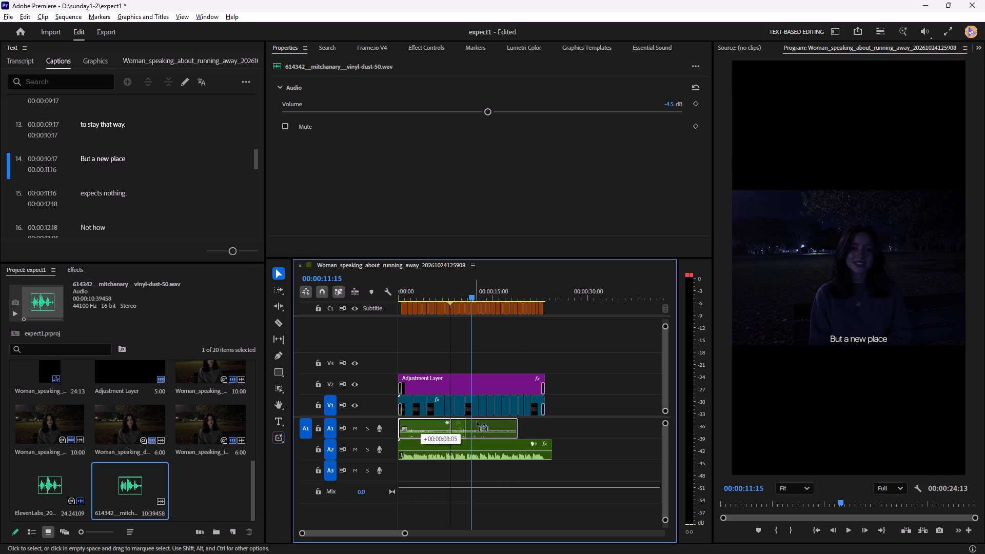
pyautogui.keyDown('alt'); pyautogui.moveTo(477, 422); pyautogui.dragTo(488, 422); pyautogui.keyUp('alt')
pyautogui.click(488, 422)
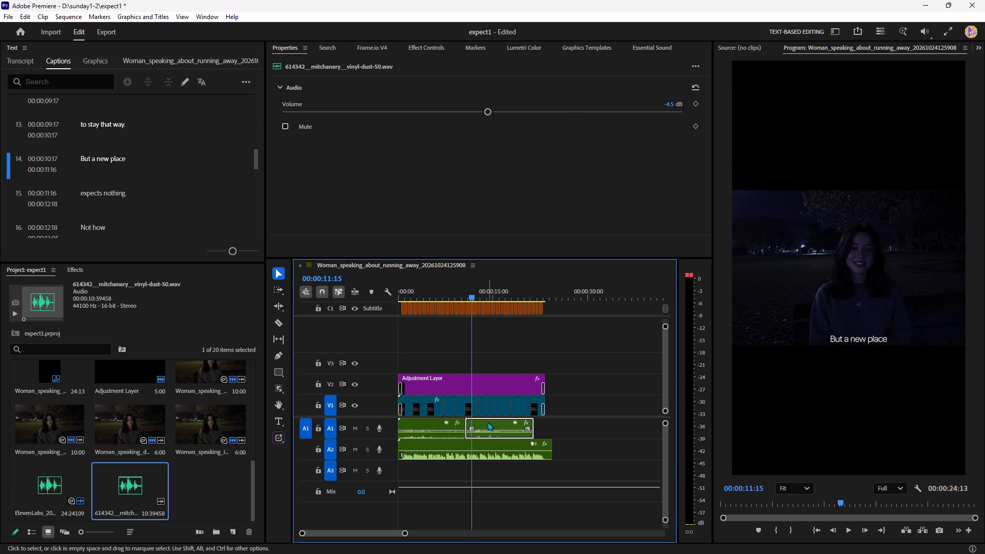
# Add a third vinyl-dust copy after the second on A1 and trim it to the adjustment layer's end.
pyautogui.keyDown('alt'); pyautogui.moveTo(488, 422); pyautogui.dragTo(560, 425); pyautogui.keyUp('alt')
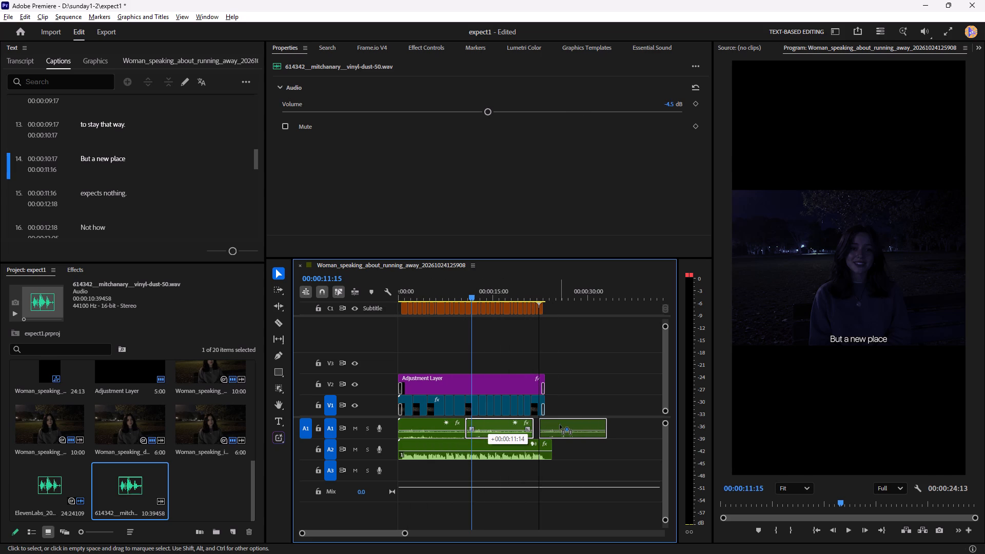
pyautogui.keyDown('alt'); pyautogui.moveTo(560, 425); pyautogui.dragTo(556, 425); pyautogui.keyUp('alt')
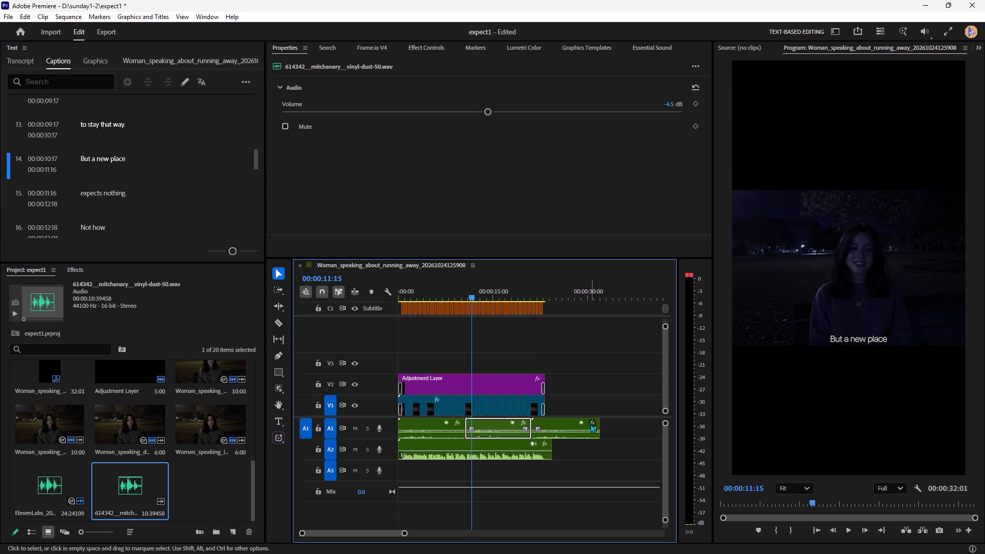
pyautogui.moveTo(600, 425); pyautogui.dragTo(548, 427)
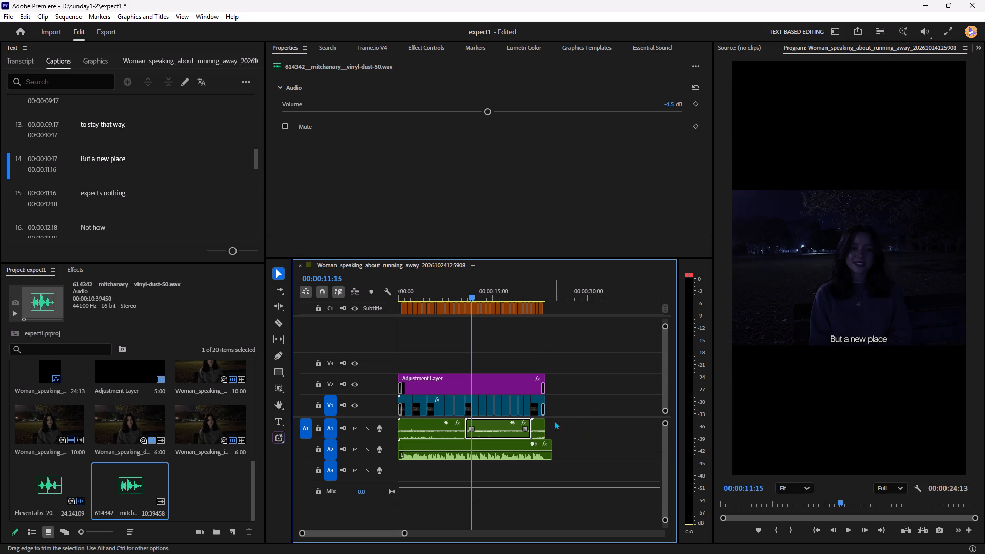
# Set the volume of all three vinyl-dust clips on A1 to -5.9 dB while listening through to the end.
pyautogui.press('space')
pyautogui.click(571, 407)
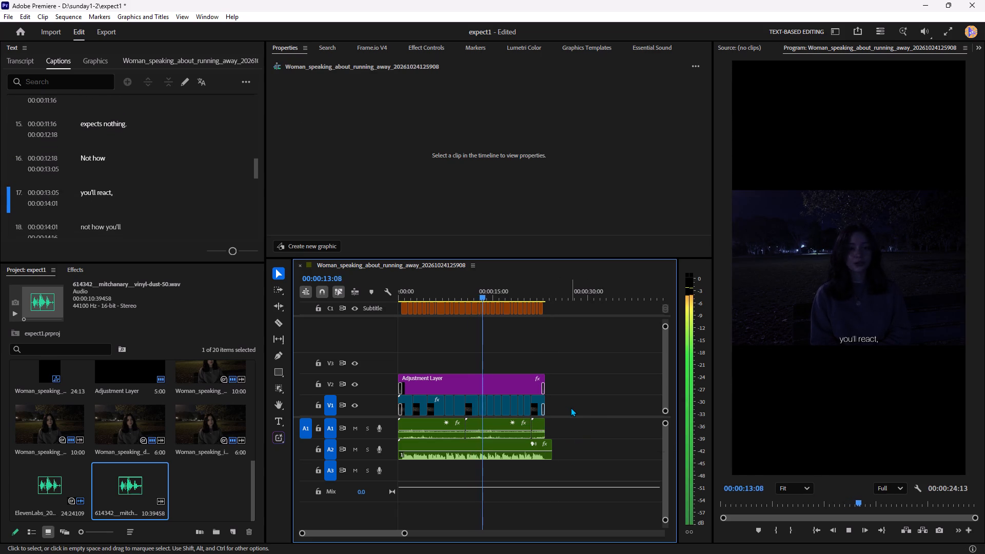
pyautogui.moveTo(570, 422); pyautogui.dragTo(436, 427)
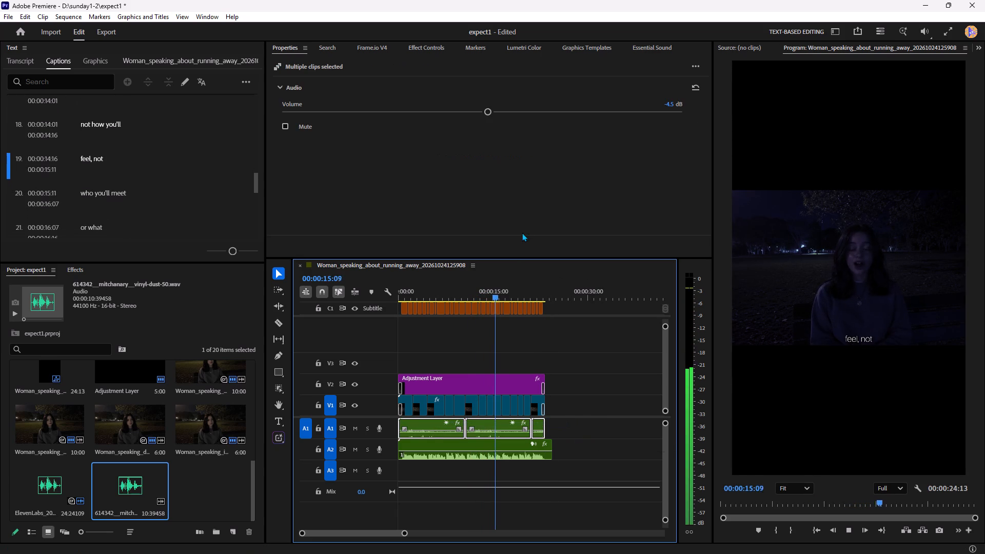
pyautogui.moveTo(489, 111); pyautogui.dragTo(481, 112)
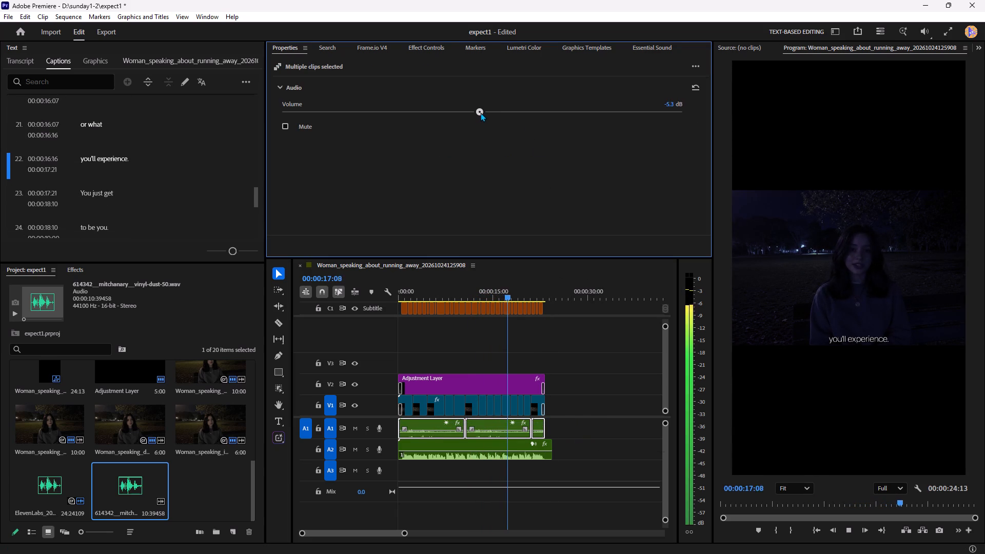
pyautogui.moveTo(481, 112); pyautogui.dragTo(476, 114)
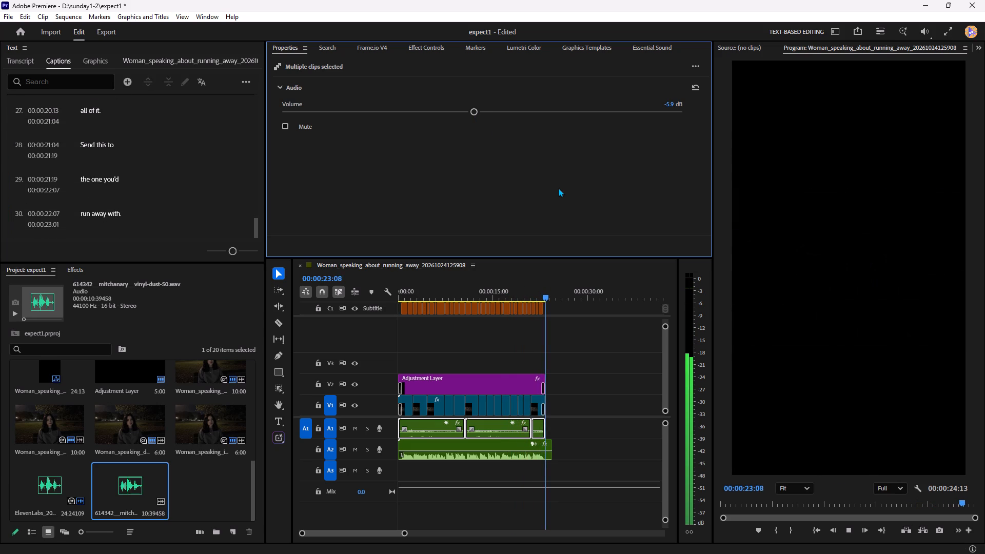
pyautogui.press('space')
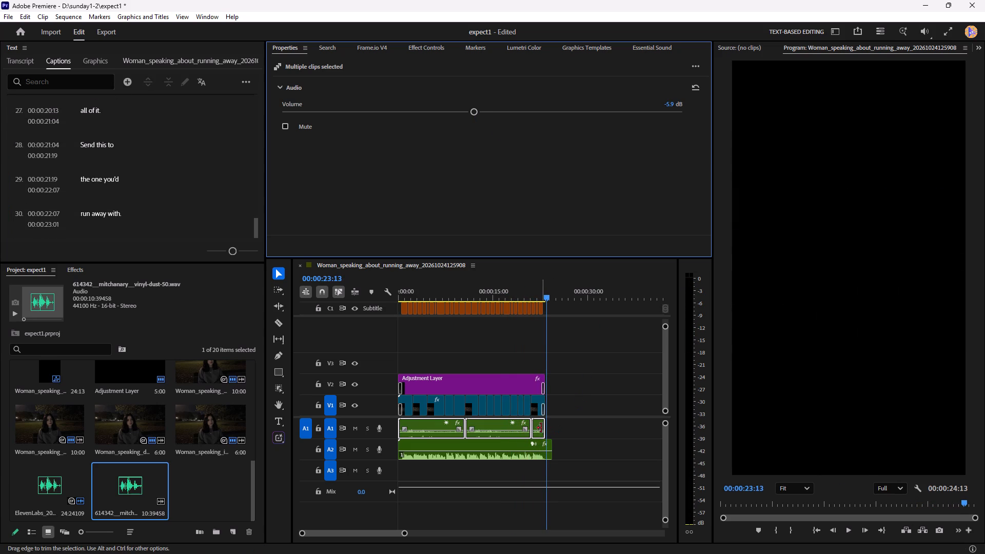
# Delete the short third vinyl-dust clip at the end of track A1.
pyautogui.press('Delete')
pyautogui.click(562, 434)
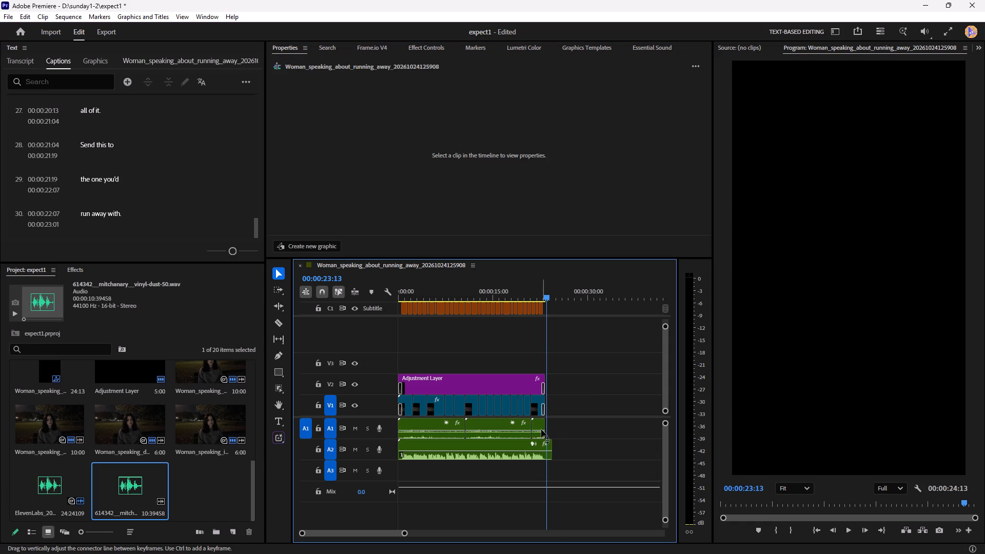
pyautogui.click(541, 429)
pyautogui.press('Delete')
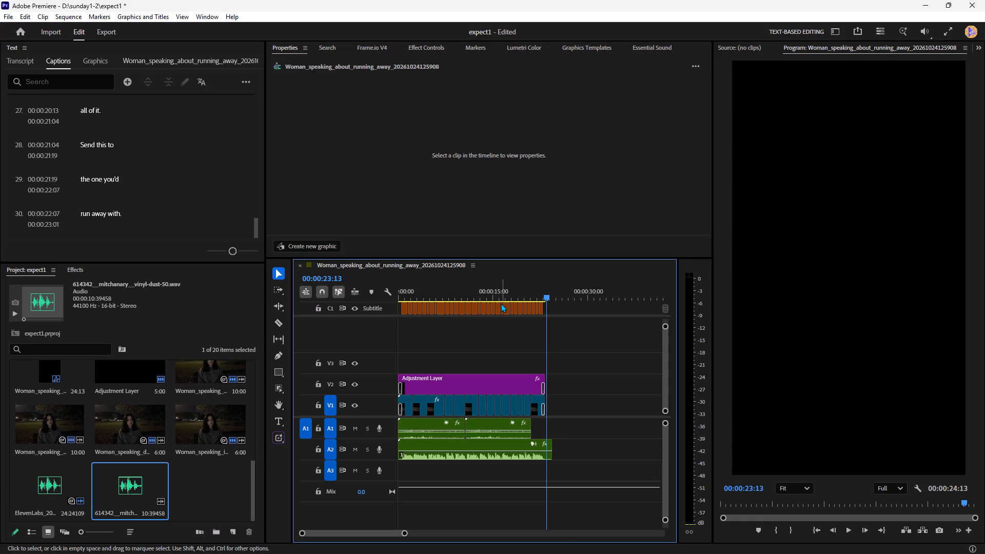
# Play the last part of the sequence to check how the vinyl-dust sound works under the voice.
pyautogui.click(499, 298)
pyautogui.press('space')
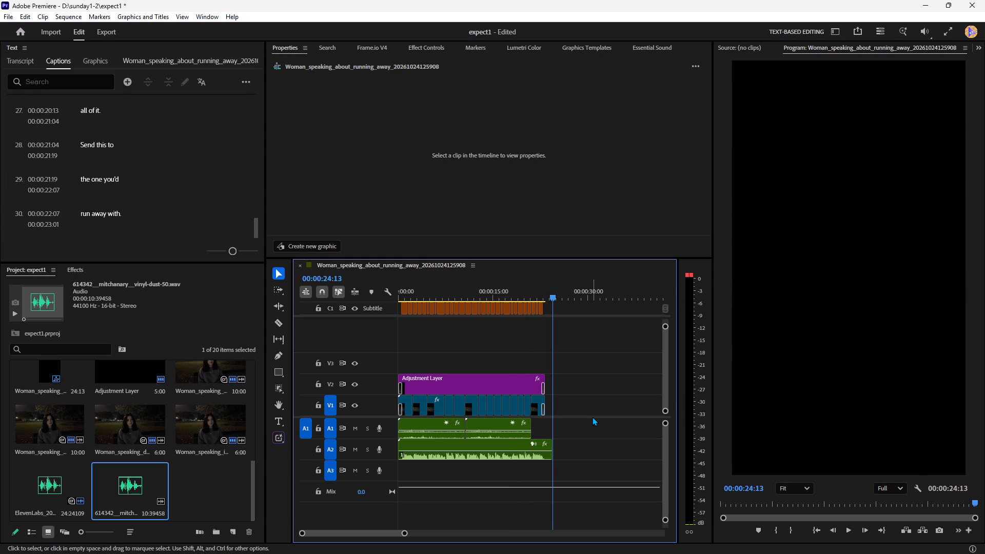
pyautogui.click(551, 446)
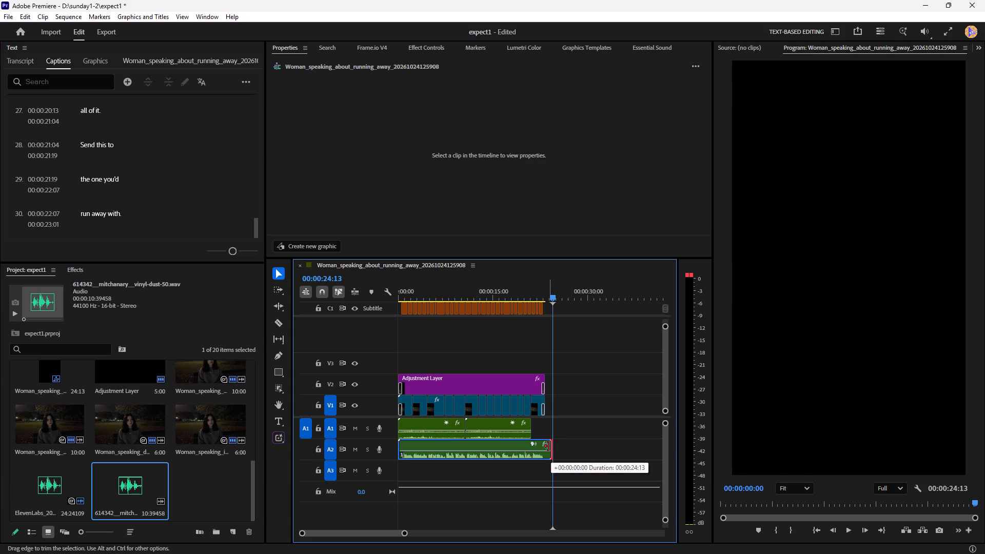
pyautogui.click(584, 435)
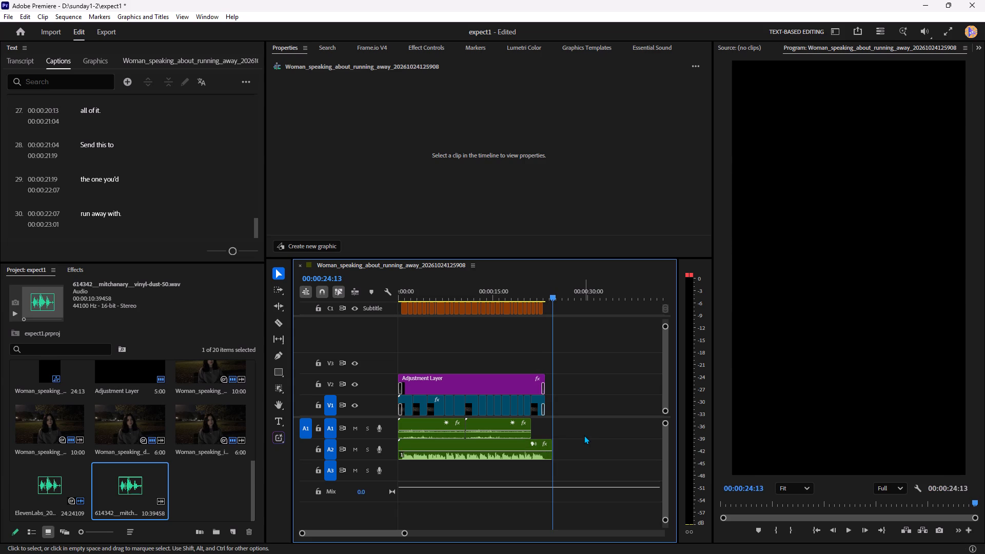
# Import the mixkit-crickets-and-insects-in-the-wild-ambience-39 WAV file from the Downloads folder into the project.
pyautogui.hotkey('ctrl', 'i')
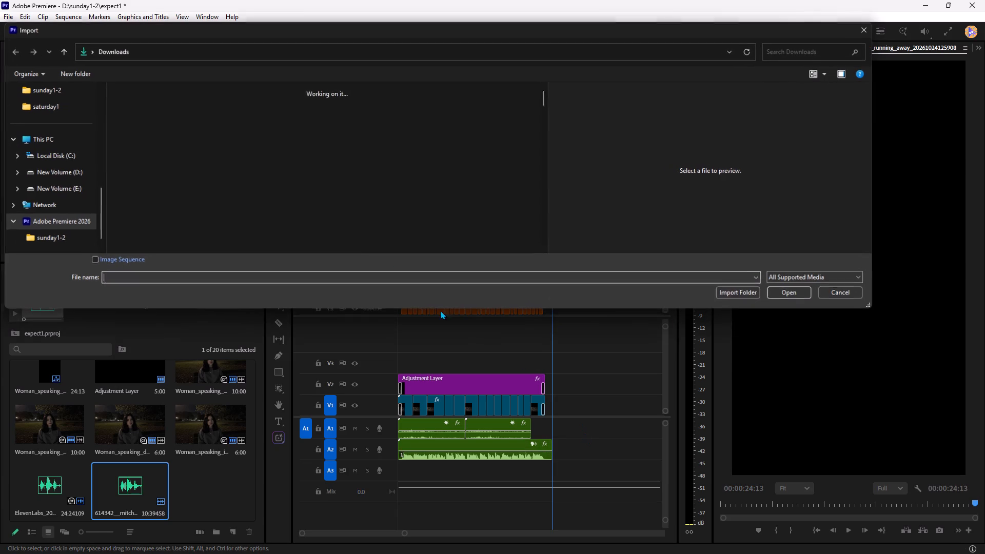
pyautogui.scroll(-4, 355, 220)
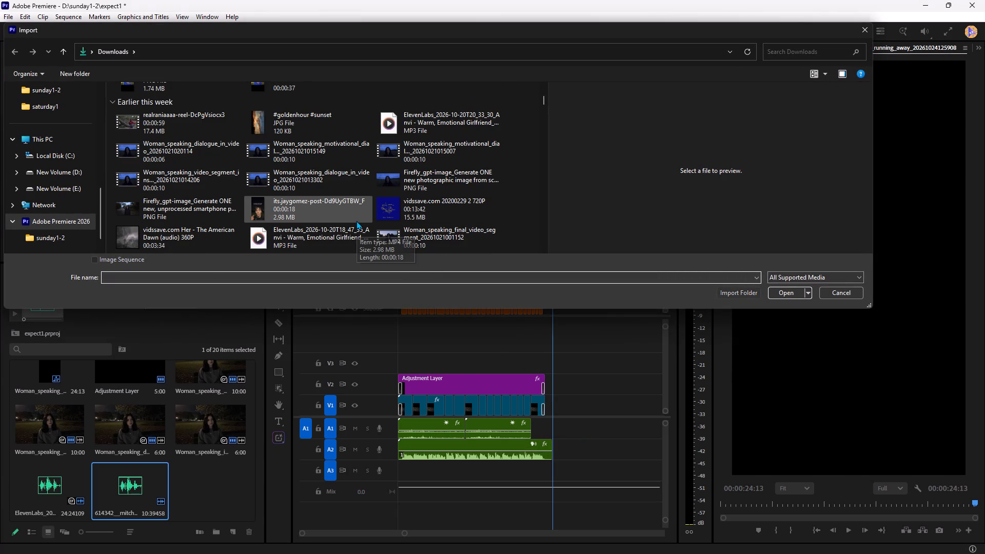
pyautogui.scroll(-2, 357, 221)
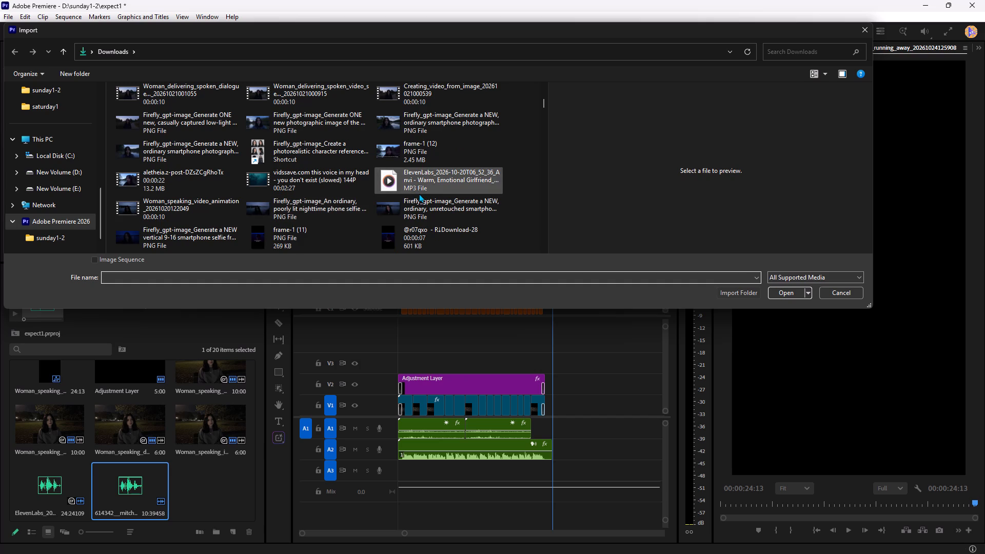
pyautogui.scroll(-2, 421, 192)
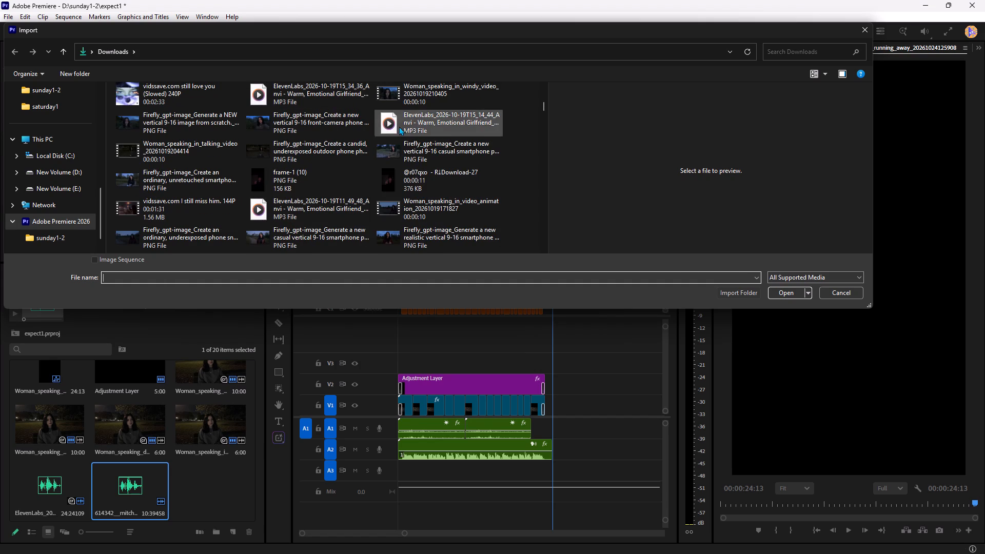
pyautogui.scroll(-1, 323, 208)
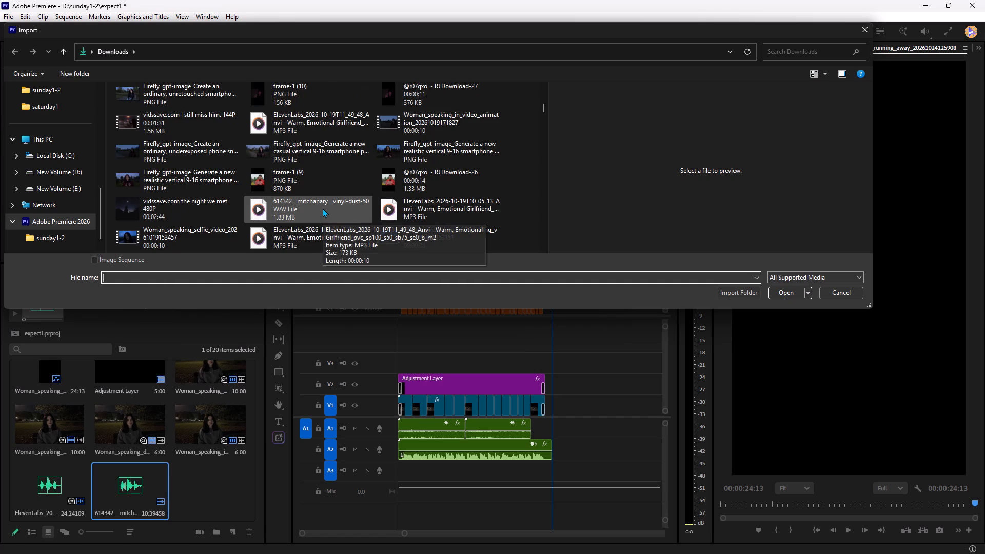
pyautogui.click(323, 208)
pyautogui.scroll(-1, 384, 204)
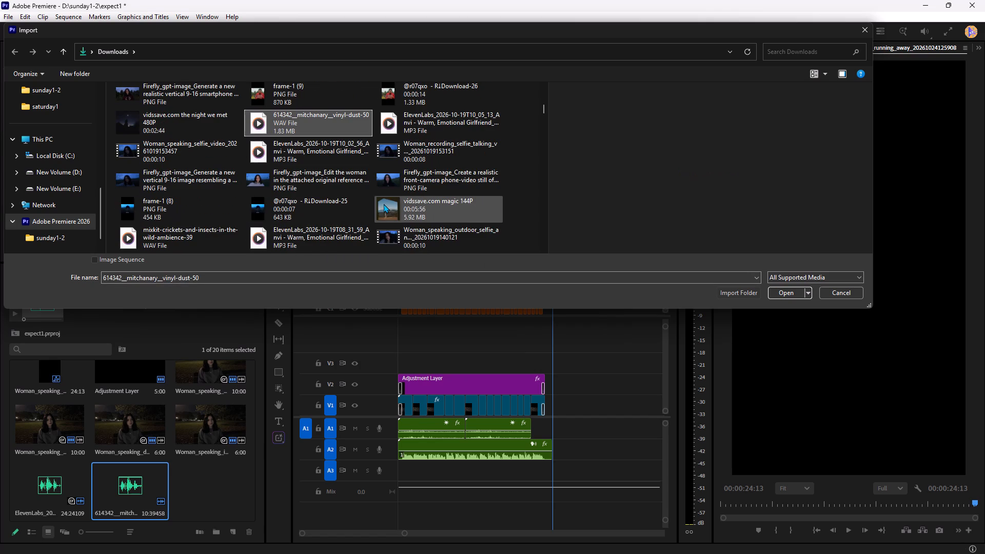
pyautogui.click(199, 226)
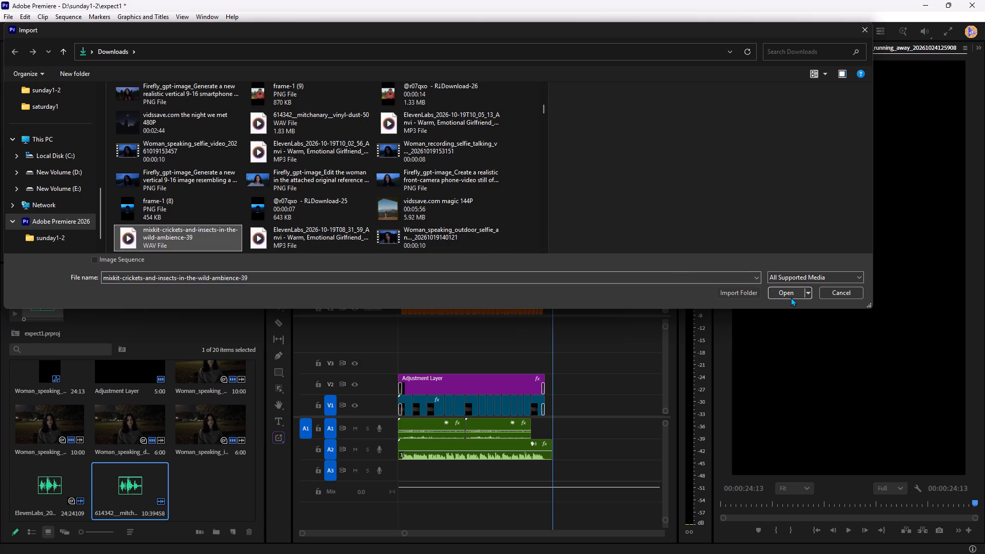
pyautogui.click(789, 293)
# Place the crickets ambience clip on audio track A3 at the start of the sequence.
pyautogui.moveTo(200, 480); pyautogui.dragTo(396, 481)
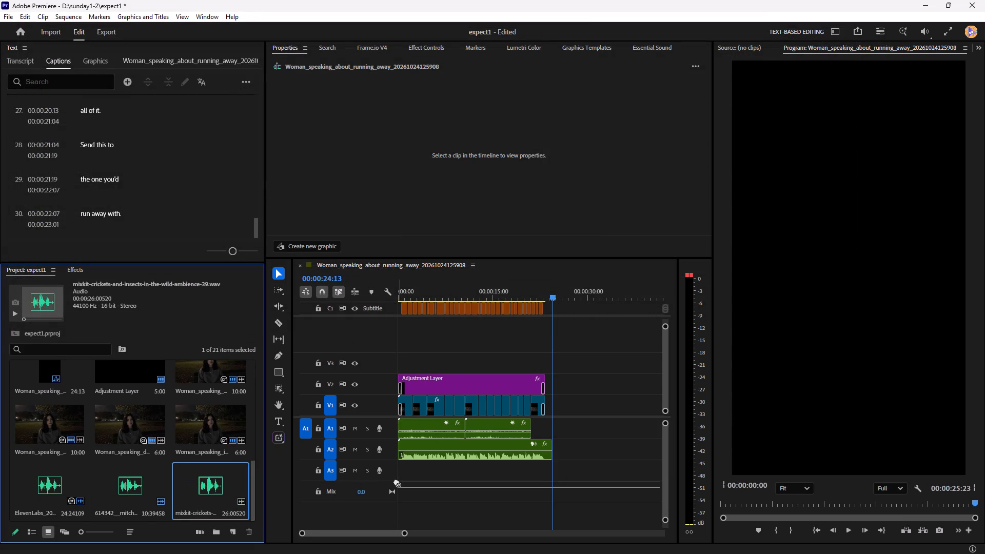
pyautogui.moveTo(396, 481); pyautogui.dragTo(398, 472)
# Set the A3 crickets ambience clip's volume to -17.5 dB while listening to the sequence from the start.
pyautogui.moveTo(425, 296); pyautogui.dragTo(366, 303)
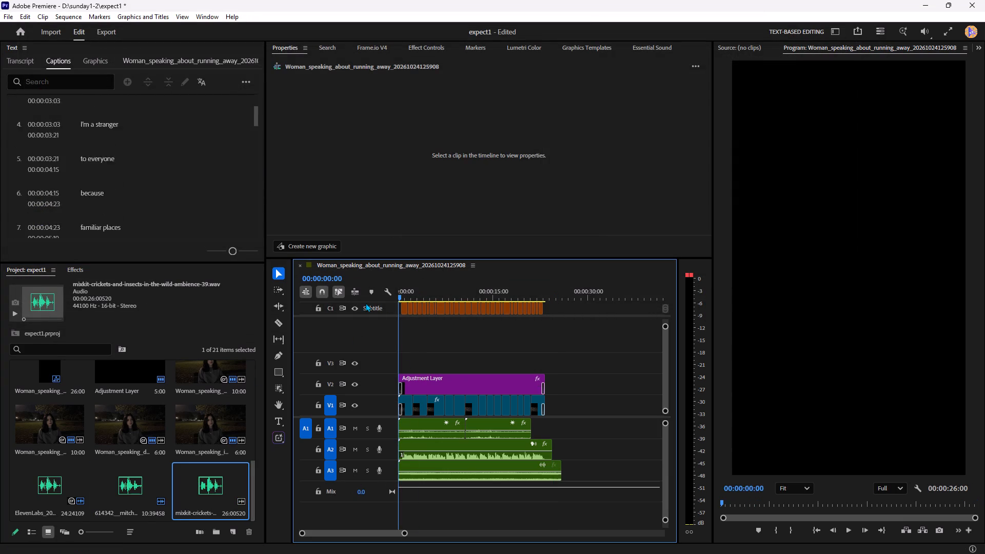
pyautogui.moveTo(366, 303); pyautogui.dragTo(363, 303)
pyautogui.press('space')
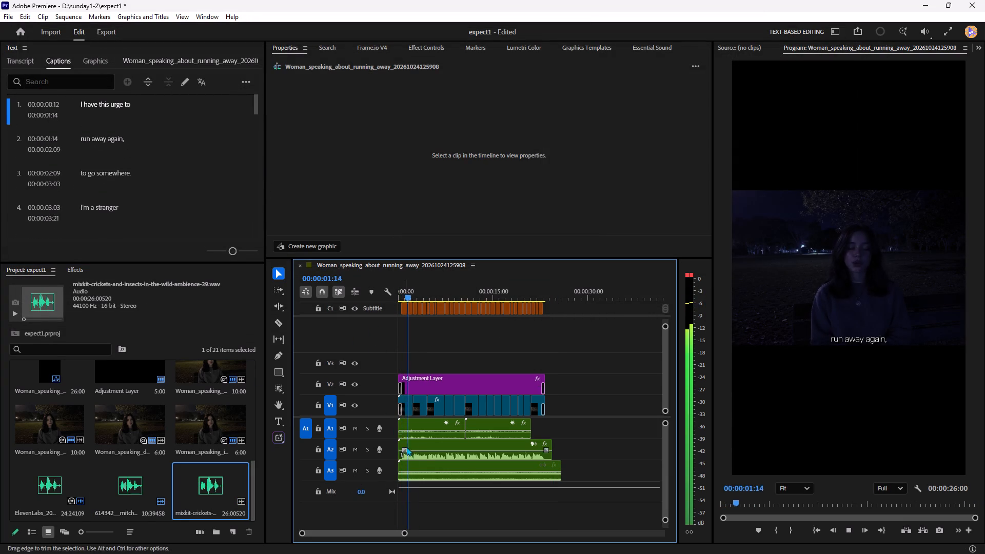
pyautogui.click(434, 469)
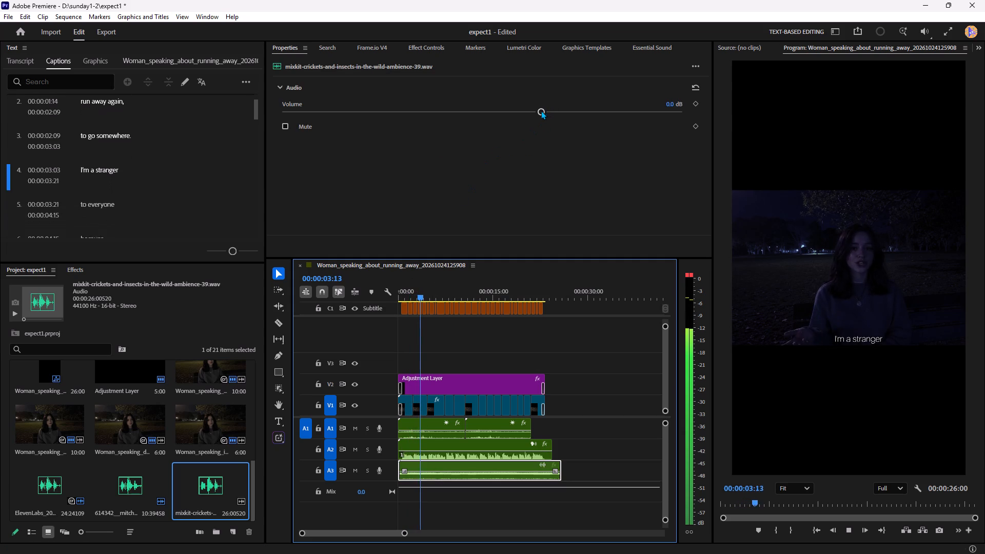
pyautogui.moveTo(540, 110); pyautogui.dragTo(435, 136)
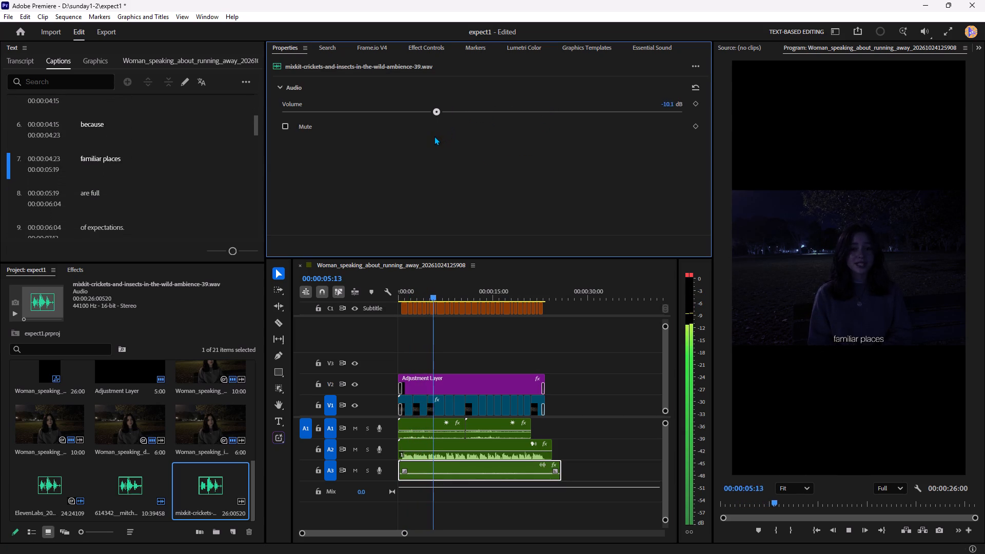
pyautogui.moveTo(435, 136); pyautogui.dragTo(415, 143)
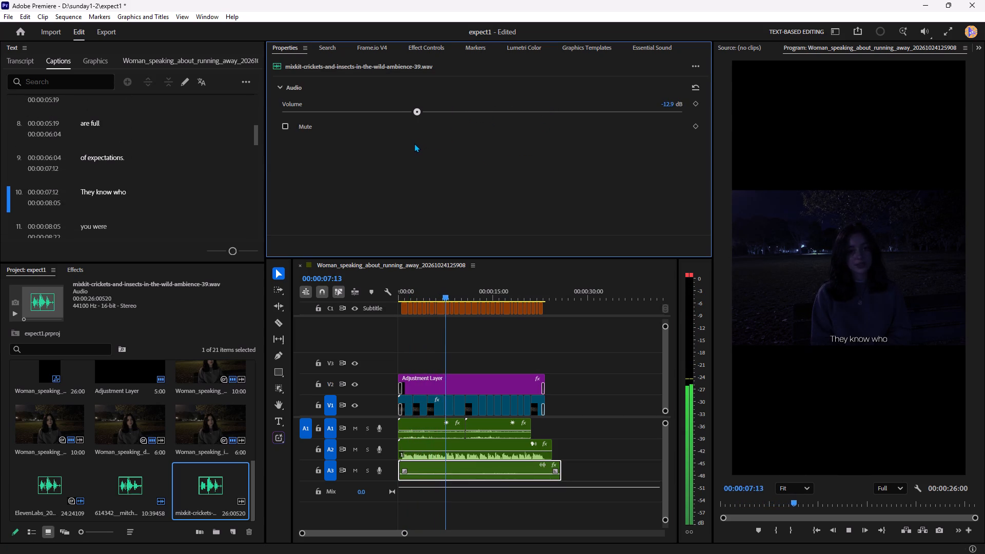
pyautogui.moveTo(415, 143); pyautogui.dragTo(400, 153)
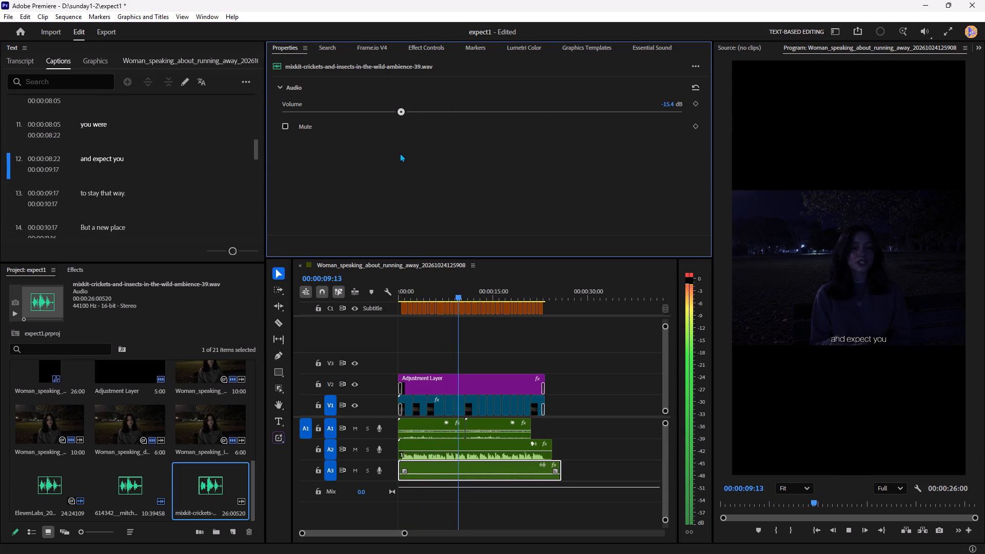
pyautogui.moveTo(400, 153); pyautogui.dragTo(399, 153)
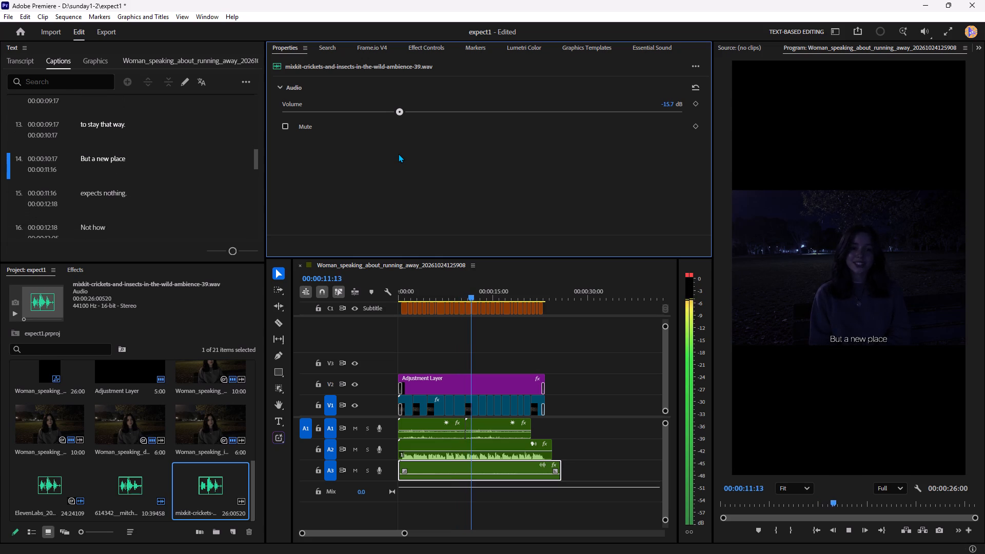
pyautogui.moveTo(399, 153); pyautogui.dragTo(396, 155)
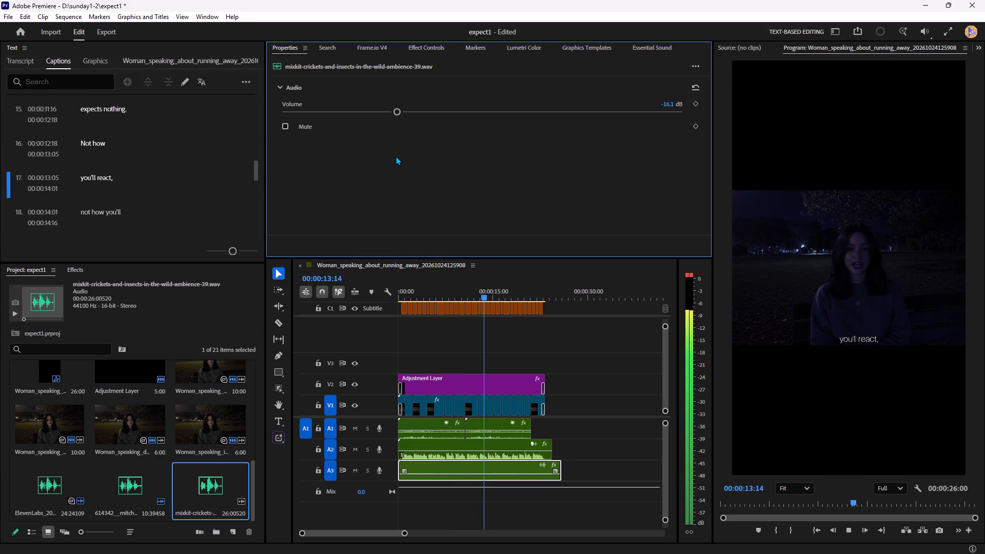
pyautogui.click(397, 109)
pyautogui.click(21, 58)
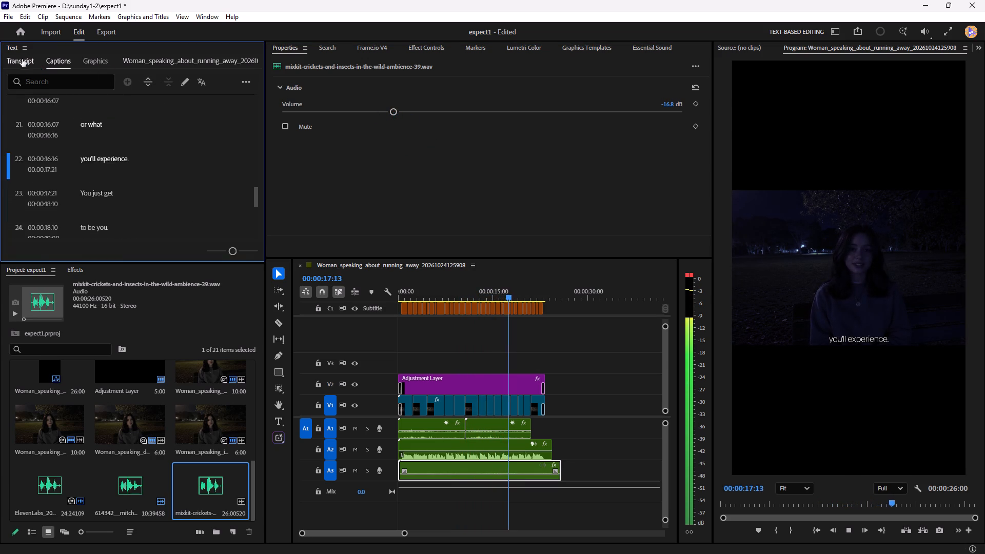
pyautogui.click(390, 112)
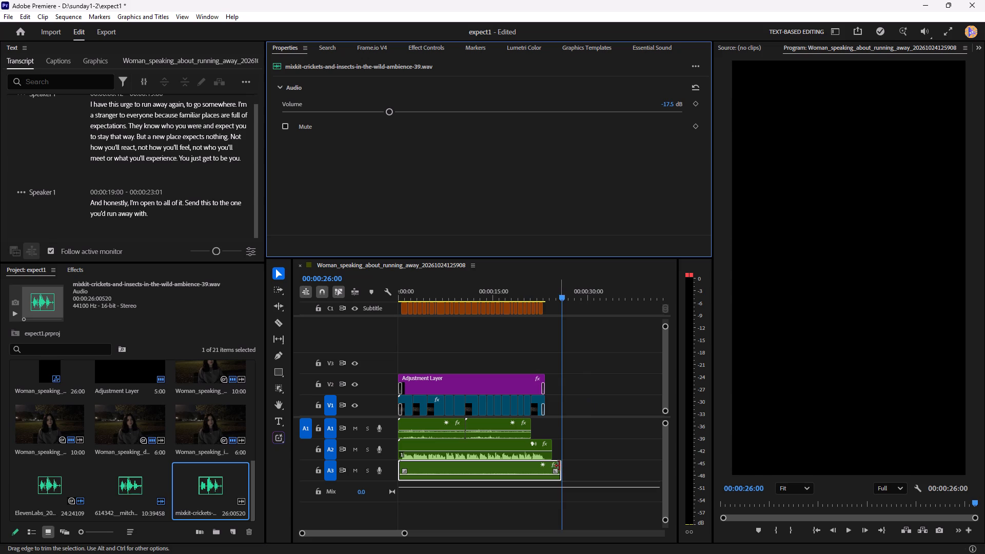
# Trim the end of the crickets ambience clip on A3 back to about where the captions end.
pyautogui.moveTo(558, 466); pyautogui.dragTo(539, 468)
# Play the sequence from the beginning to check the ambience mix, then park the playhead at 00:00:19:02.
pyautogui.moveTo(526, 296); pyautogui.dragTo(269, 282)
pyautogui.press('space')
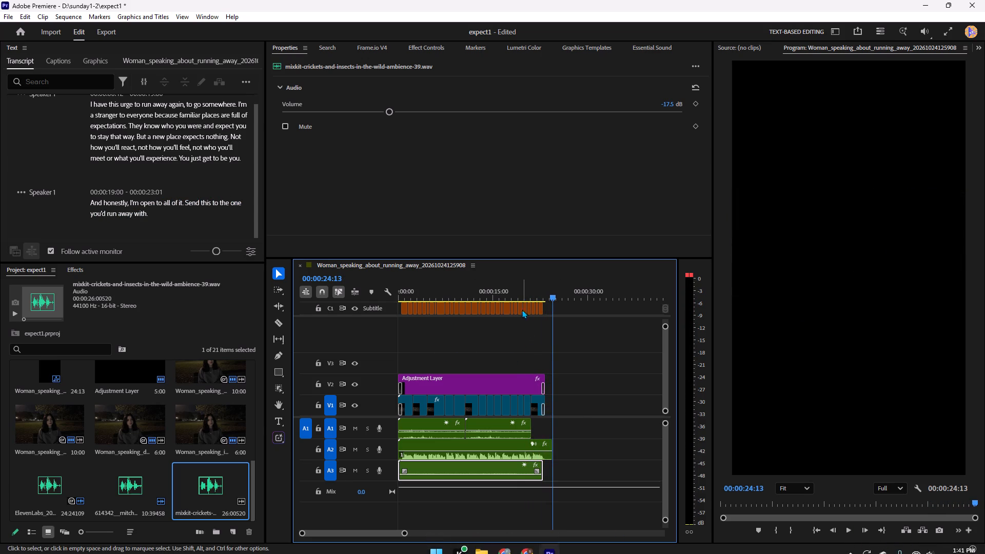
pyautogui.click(523, 295)
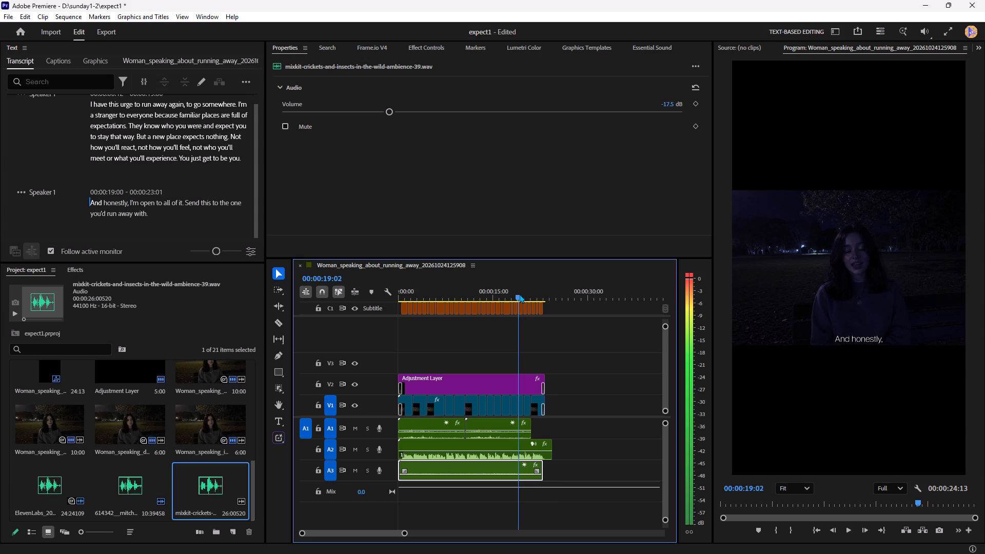
pyautogui.scroll(1, 156, 177)
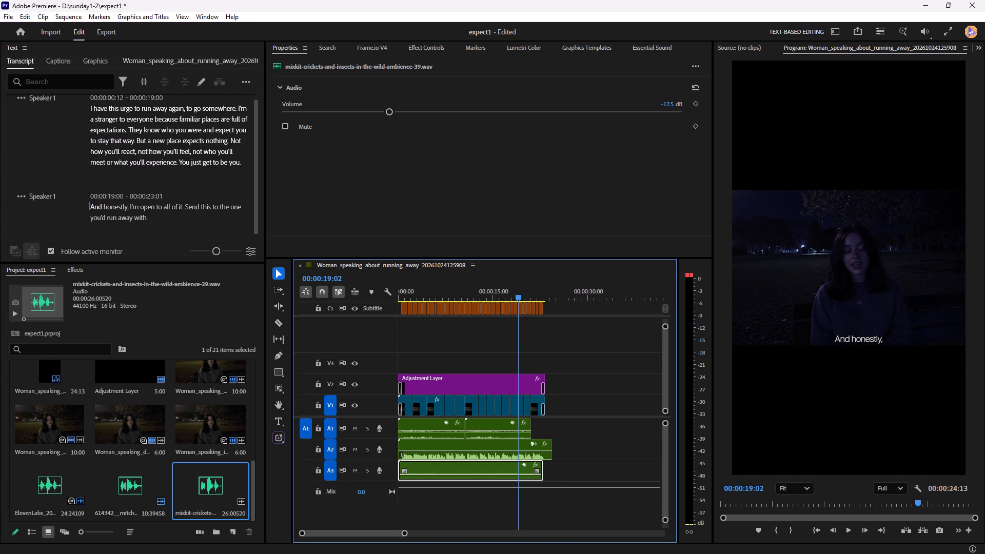
# Switch to File Explorer and view the Firefly "Generate ONE realistic, unprocessed smartphone photograph" image from the recent files.
pyautogui.click(482, 542)
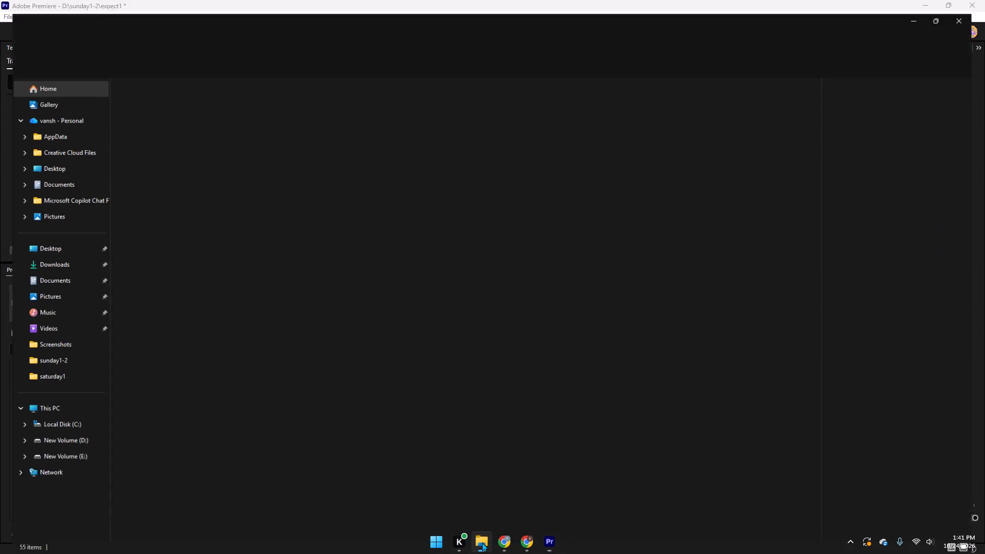
pyautogui.click(208, 283)
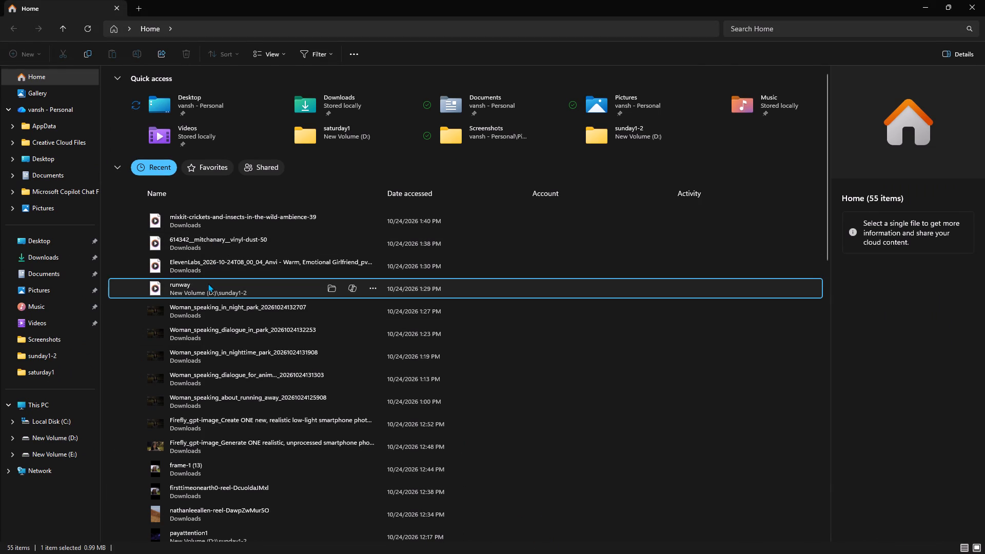
pyautogui.tripleClick(228, 443)
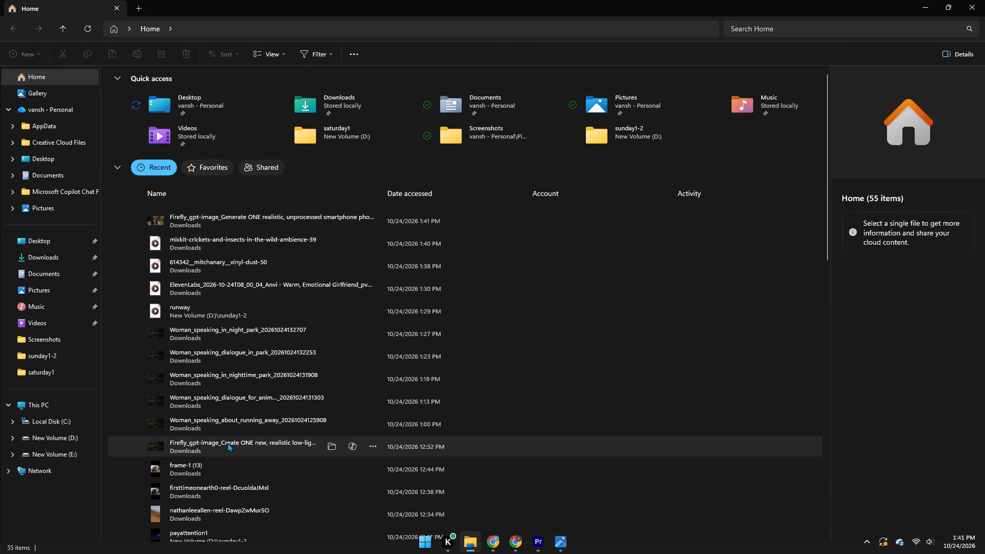
pyautogui.click(566, 541)
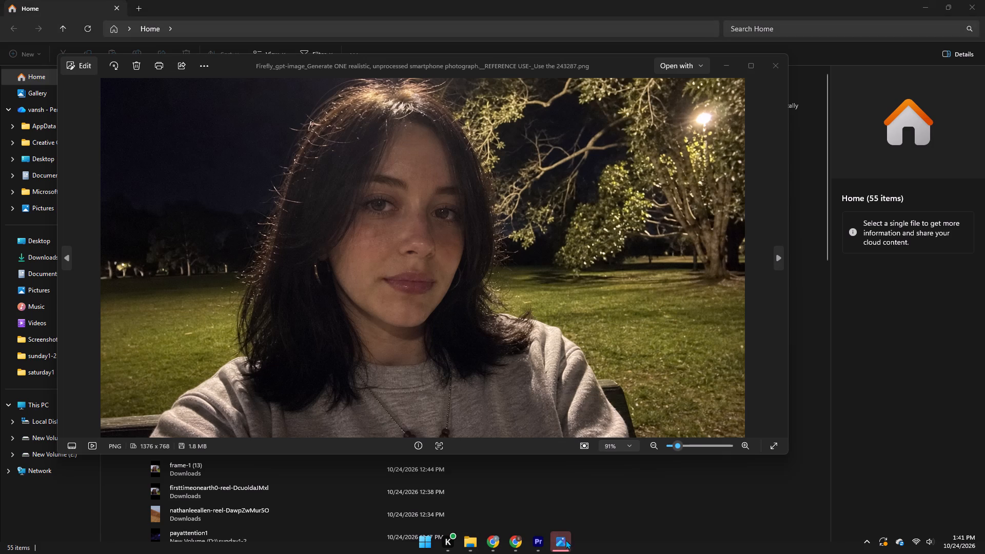
pyautogui.click(769, 69)
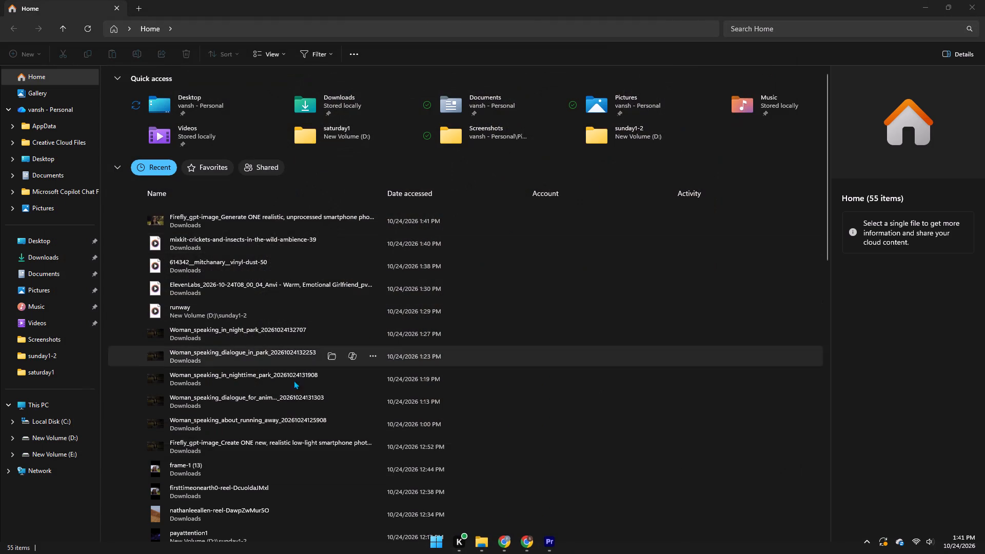
pyautogui.scroll(-1, 270, 414)
pyautogui.click(212, 381)
pyautogui.click(203, 397)
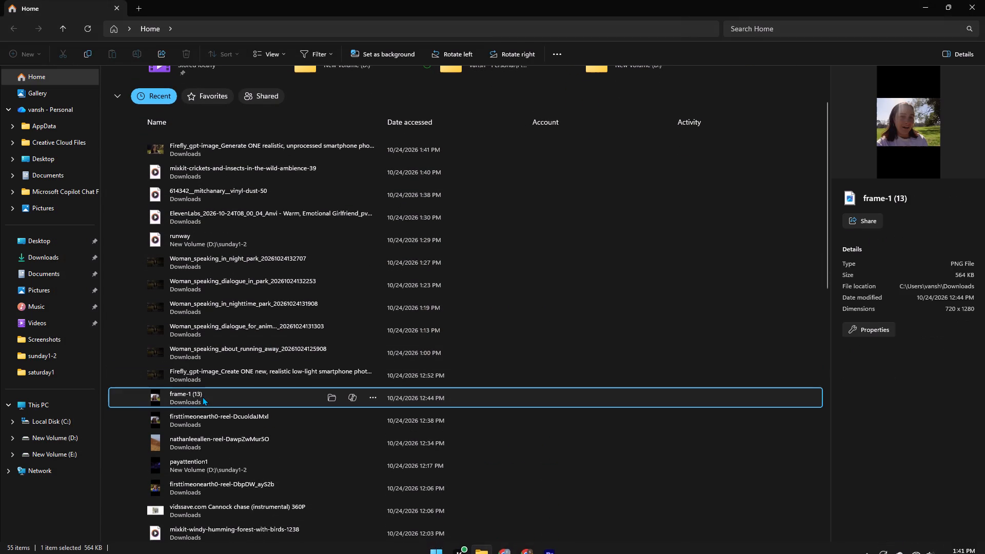
pyautogui.doubleClick(192, 421)
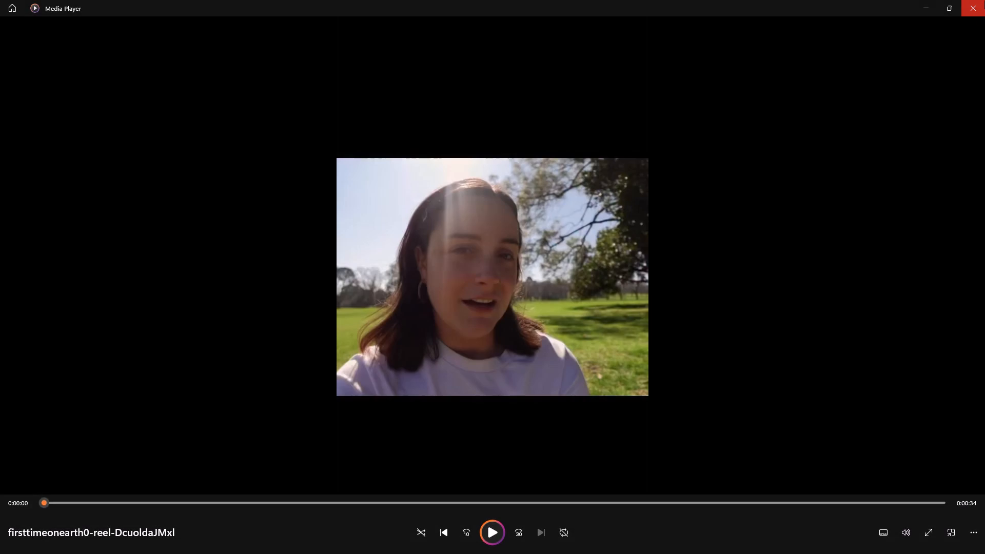
pyautogui.click(983, 0)
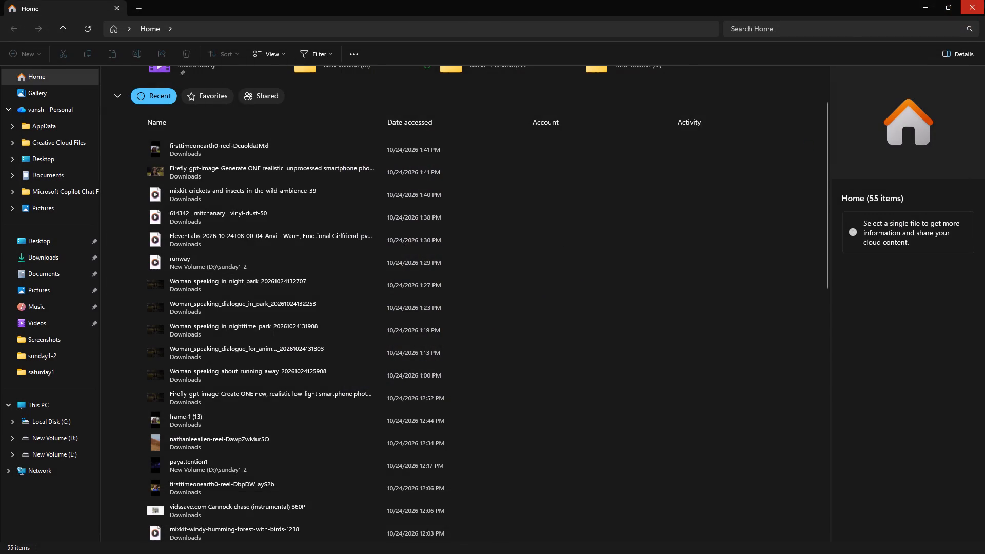
pyautogui.click(984, 0)
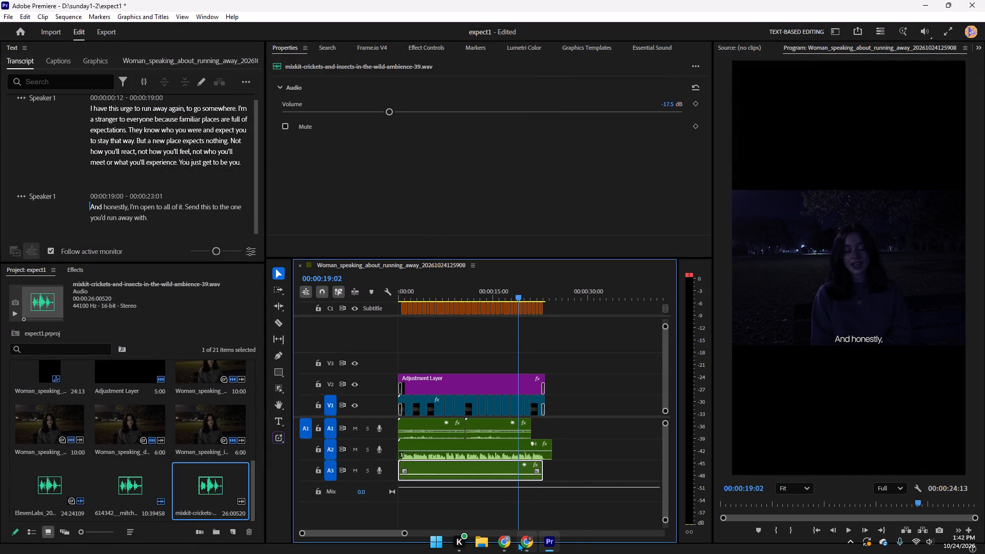
# Switch to Chrome, open a window with another browser profile and go to YouTube.
pyautogui.click(518, 542)
pyautogui.click(958, 31)
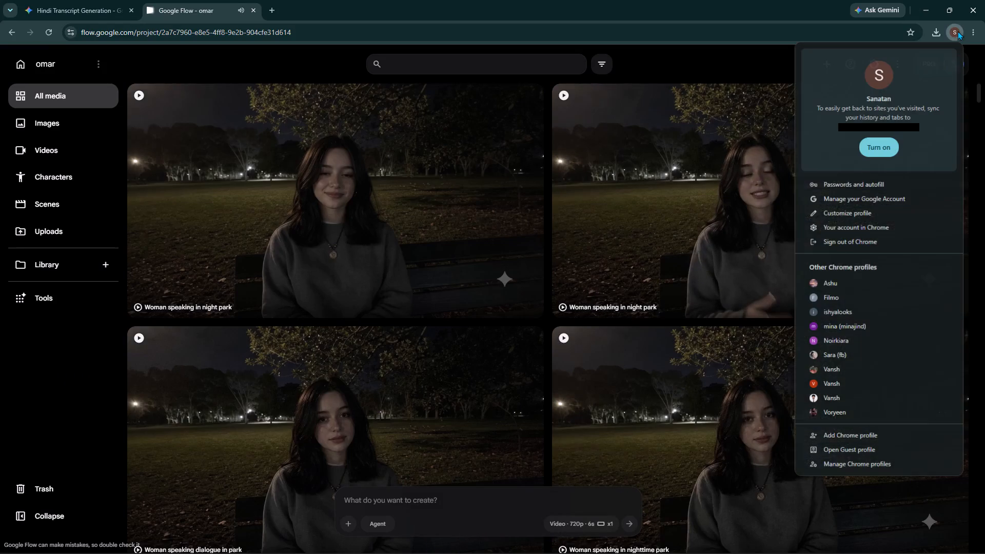
pyautogui.click(836, 402)
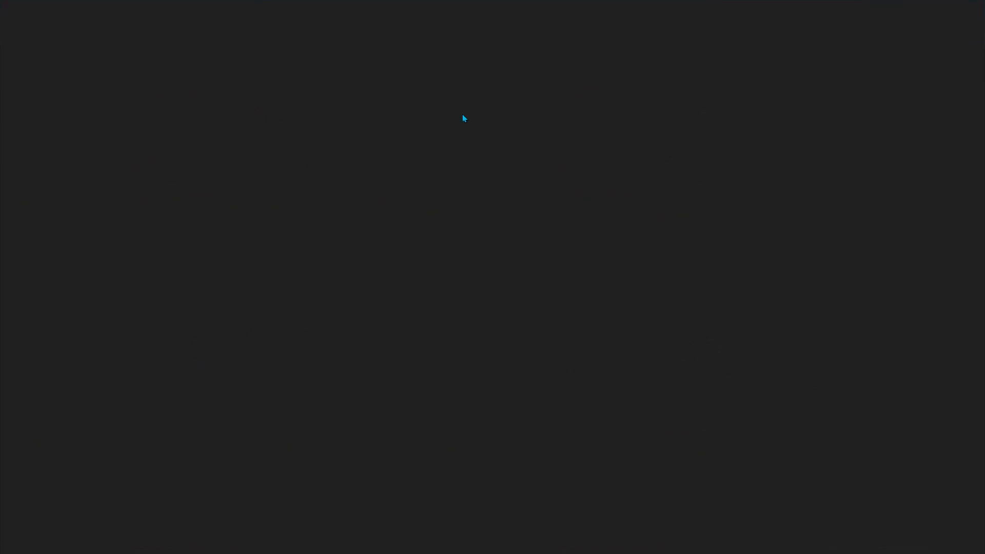
pyautogui.click(219, 33)
pyautogui.click(113, 113)
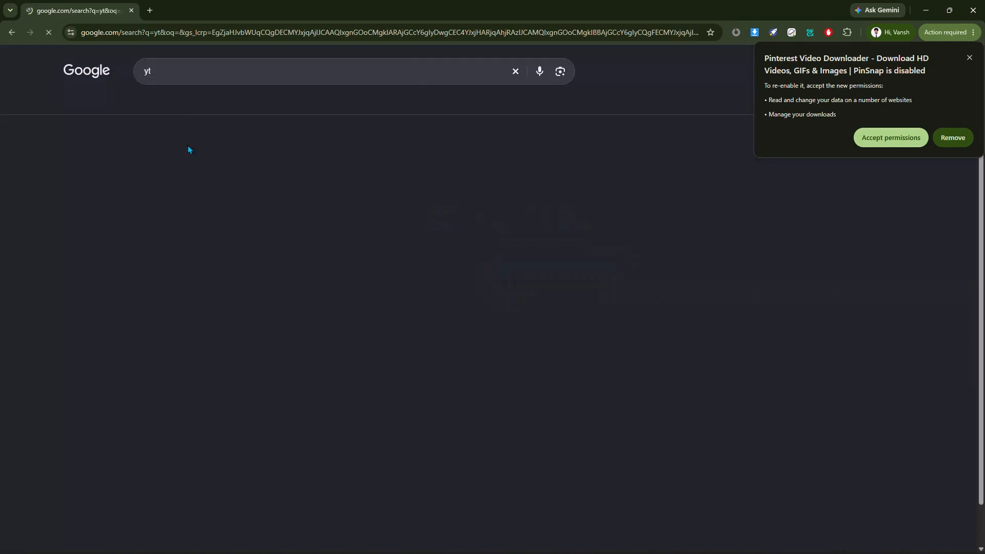
pyautogui.click(174, 154)
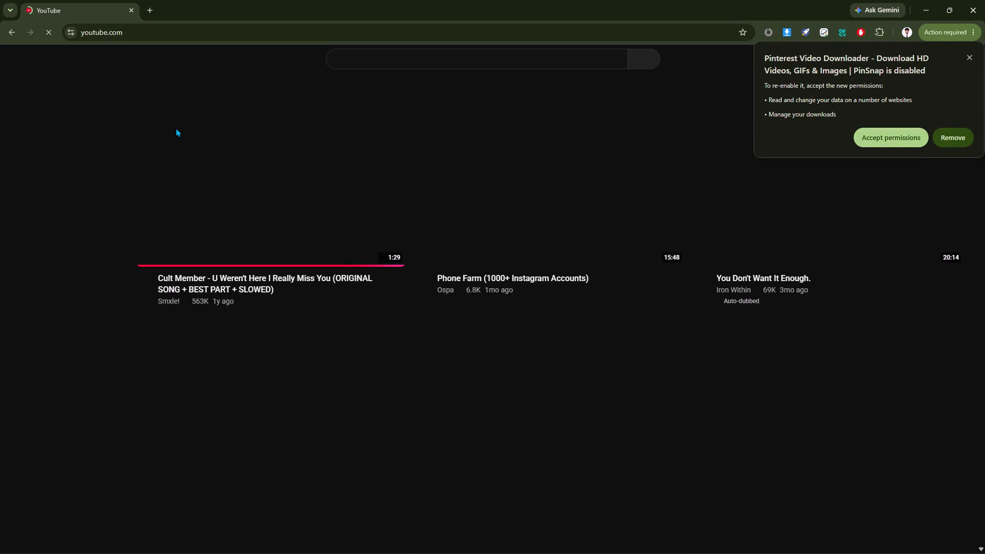
# Search YouTube for "dawn in the adan" and open the Ichiko Aoba - Dawn in the Adan Rōmaji lyrics video.
pyautogui.click(403, 45)
pyautogui.click(390, 62)
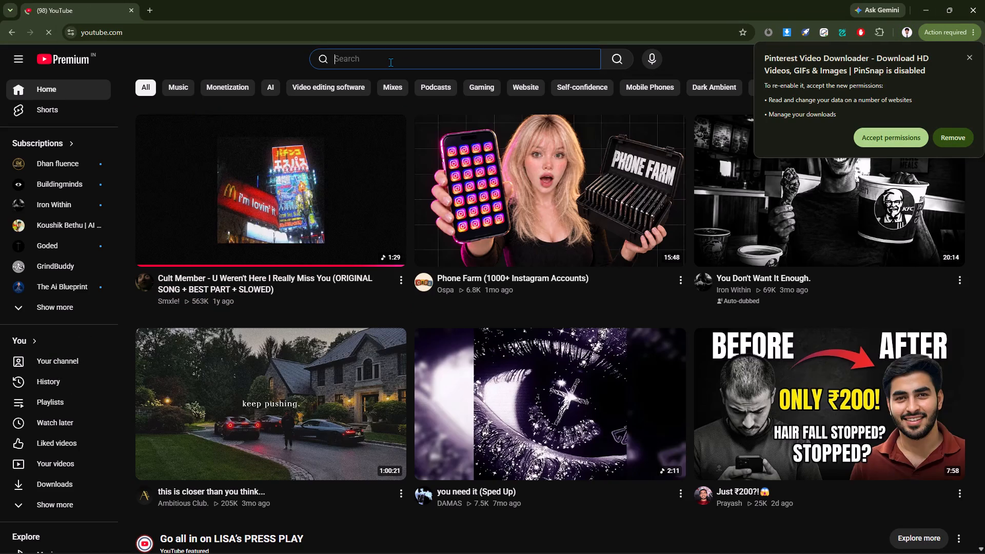
pyautogui.write('dawn in the adan')
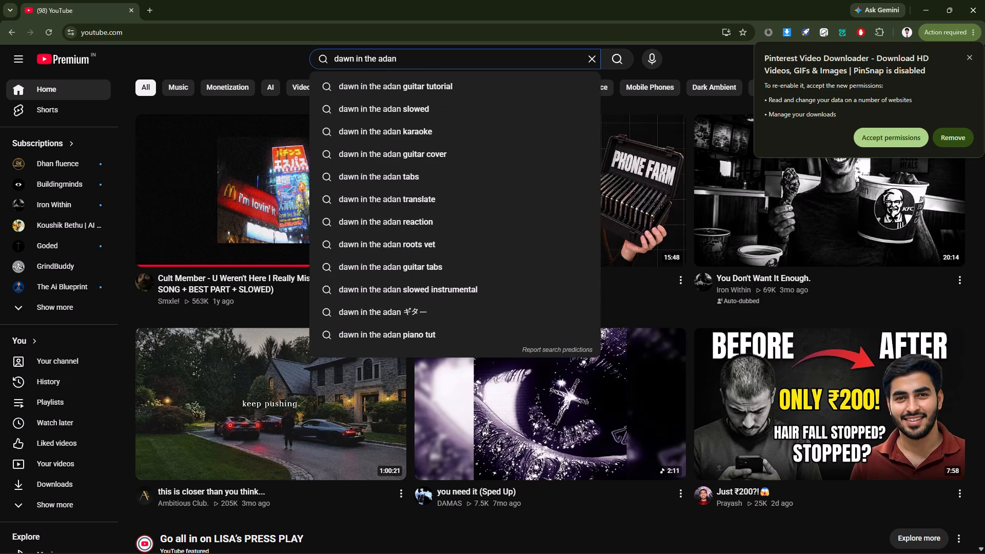
pyautogui.press('Return')
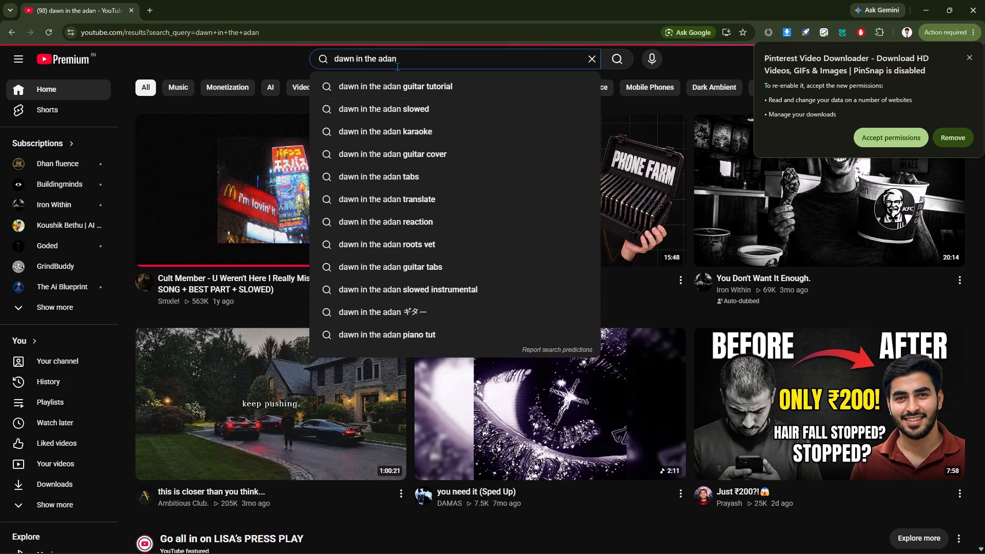
pyautogui.click(426, 223)
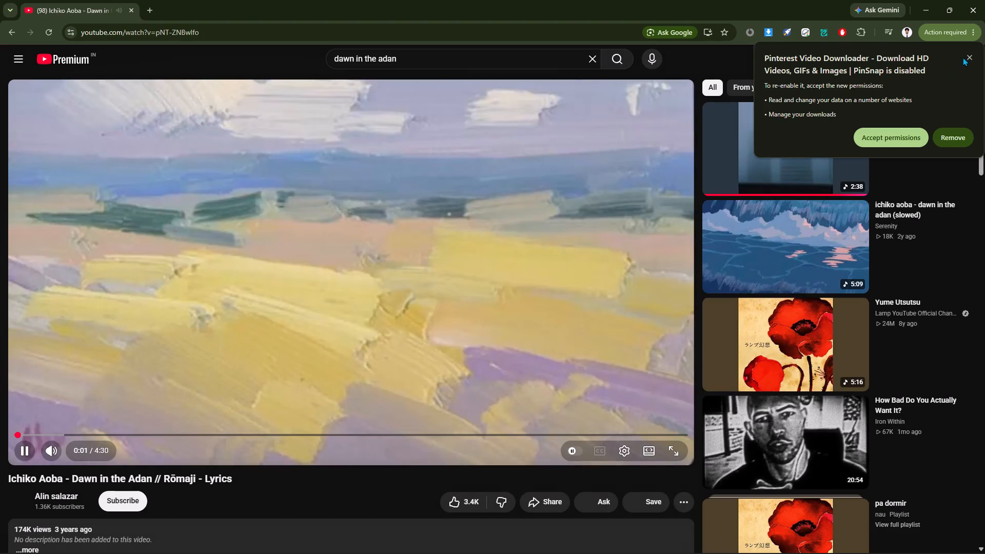
# Dismiss the extension permissions notice and copy the share link of the Dawn in the Adan video.
pyautogui.click(969, 55)
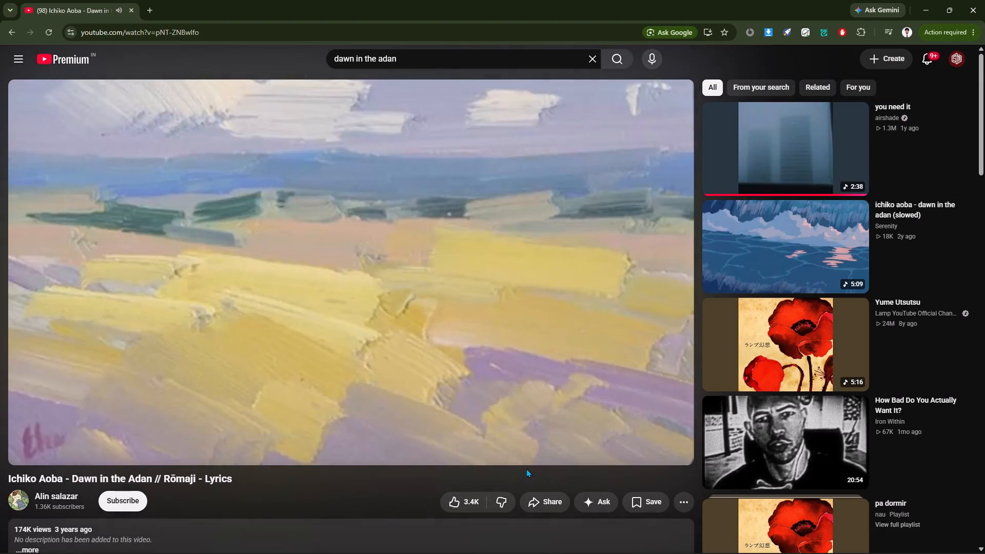
pyautogui.click(536, 499)
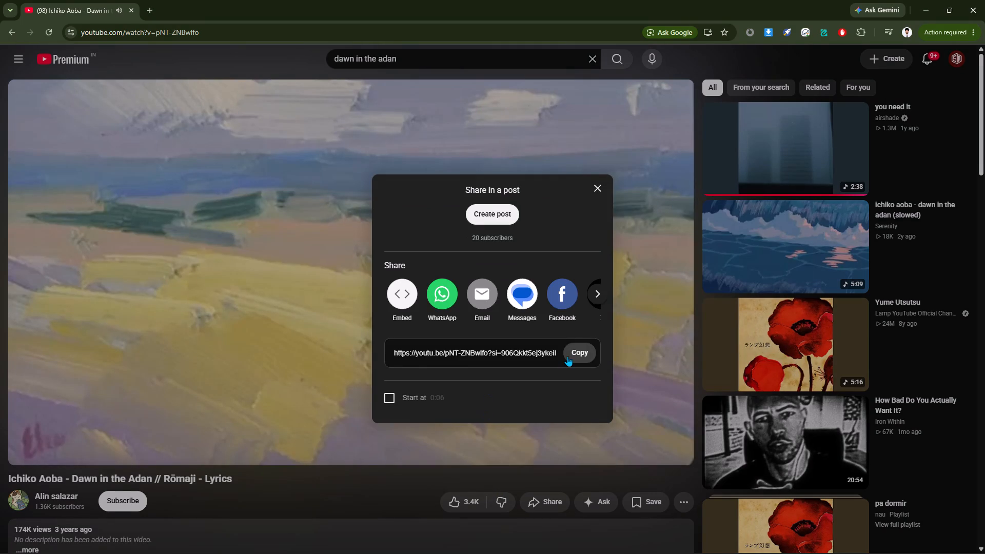
pyautogui.click(568, 356)
pyautogui.click(597, 192)
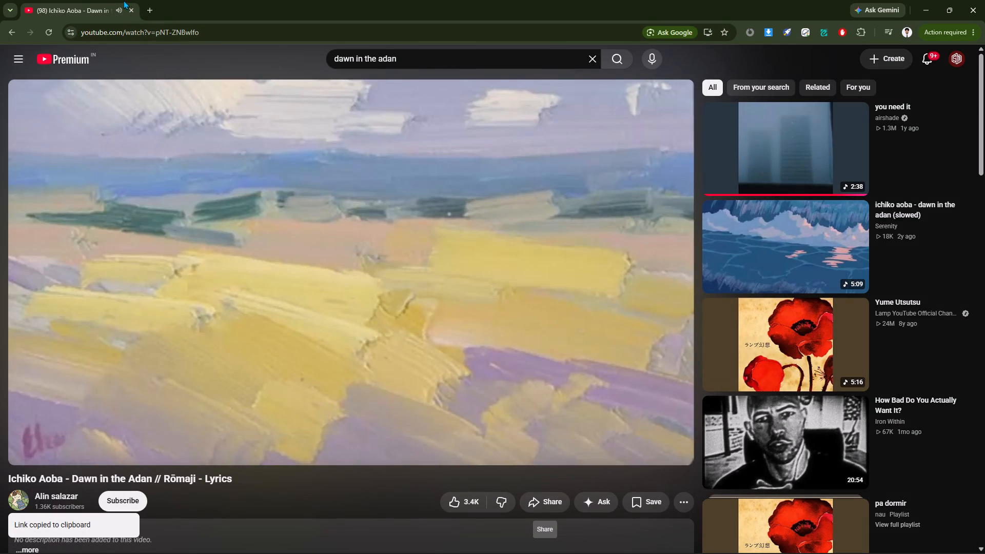
# Search for "yt video download" in a new tab, sample and close the YouTube video, and open the VidsSave YouTube downloader.
pyautogui.click(155, 8)
pyautogui.click(172, 31)
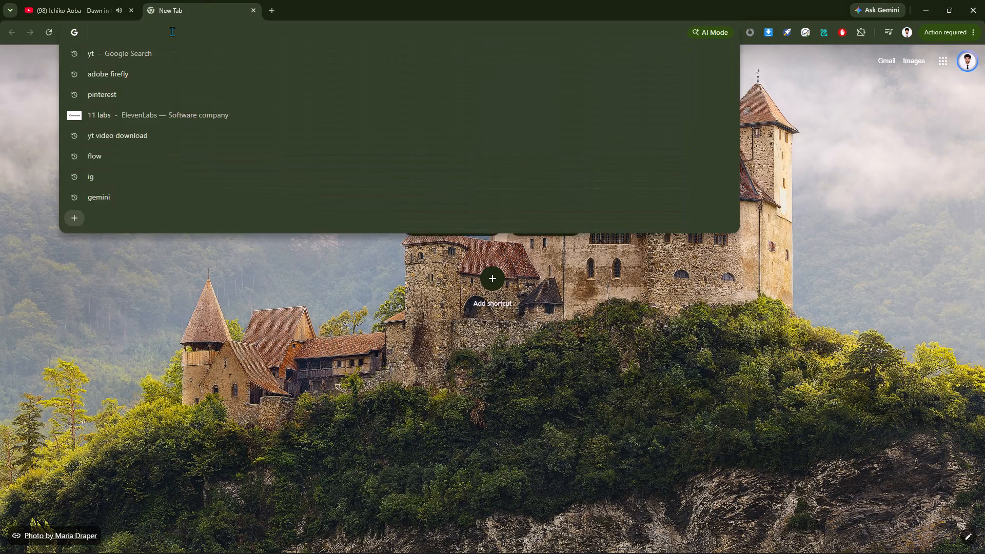
pyautogui.click(130, 131)
pyautogui.click(100, 3)
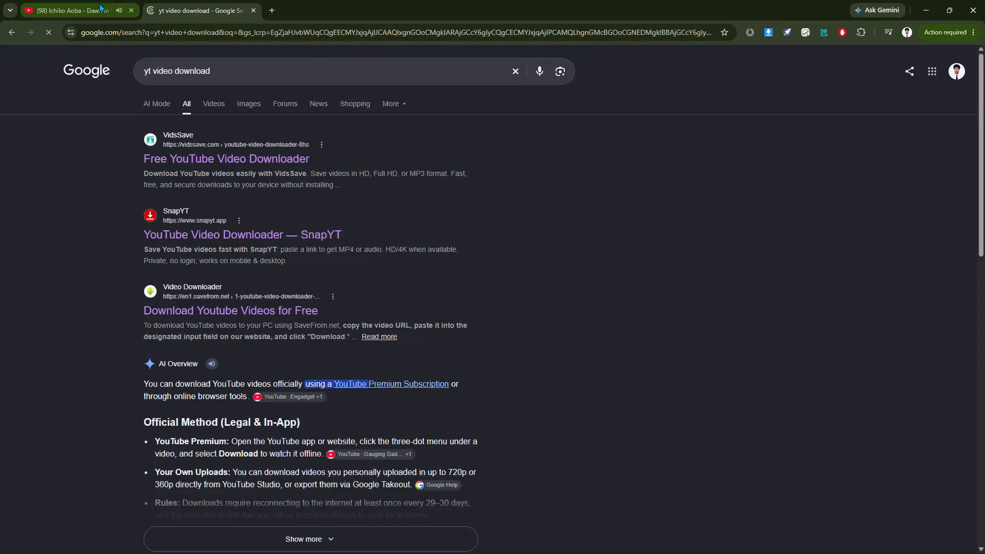
pyautogui.click(94, 437)
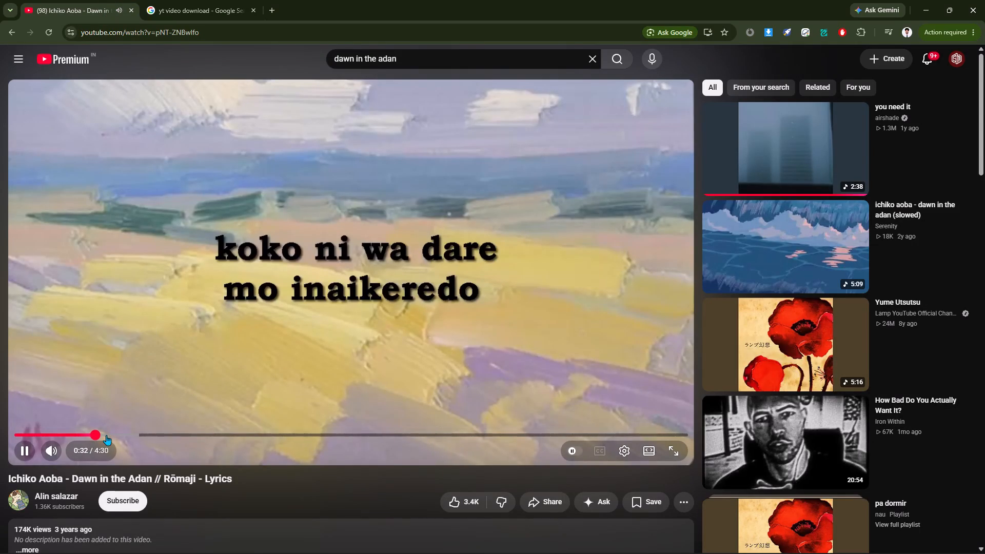
pyautogui.click(191, 343)
pyautogui.click(130, 8)
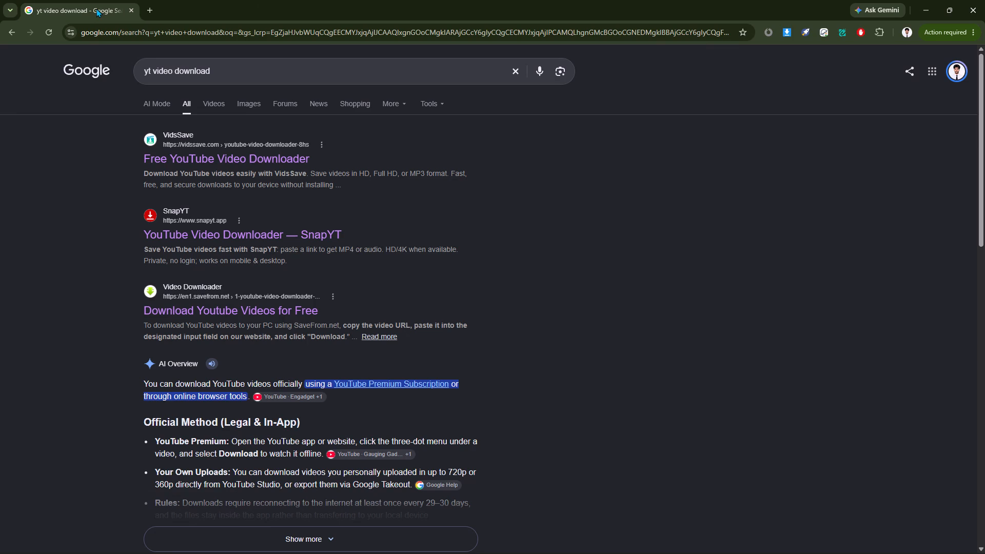
pyautogui.click(188, 151)
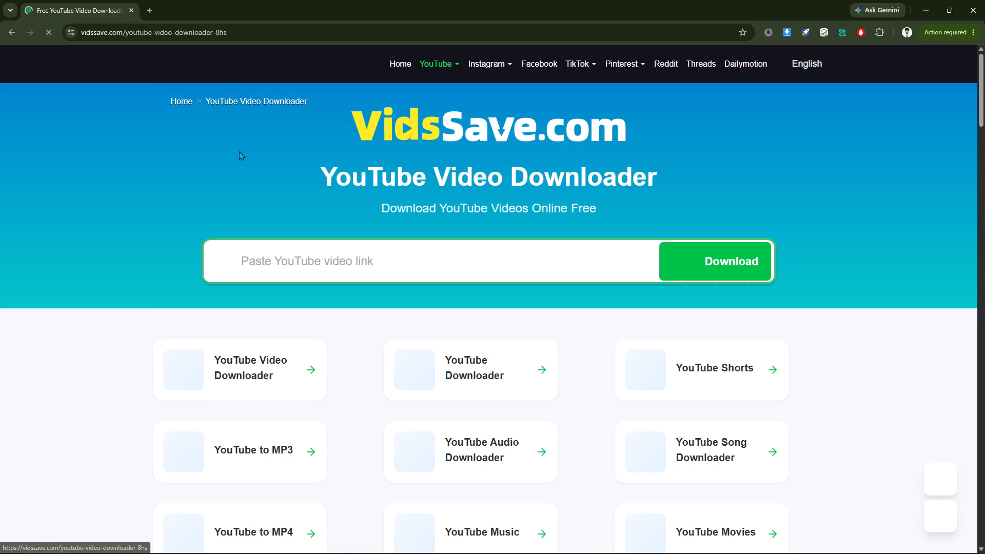
# Paste the copied video link into VidsSave and download the 240P MP4 version.
pyautogui.rightClick(406, 268)
pyautogui.hotkey('ctrl', 'v')
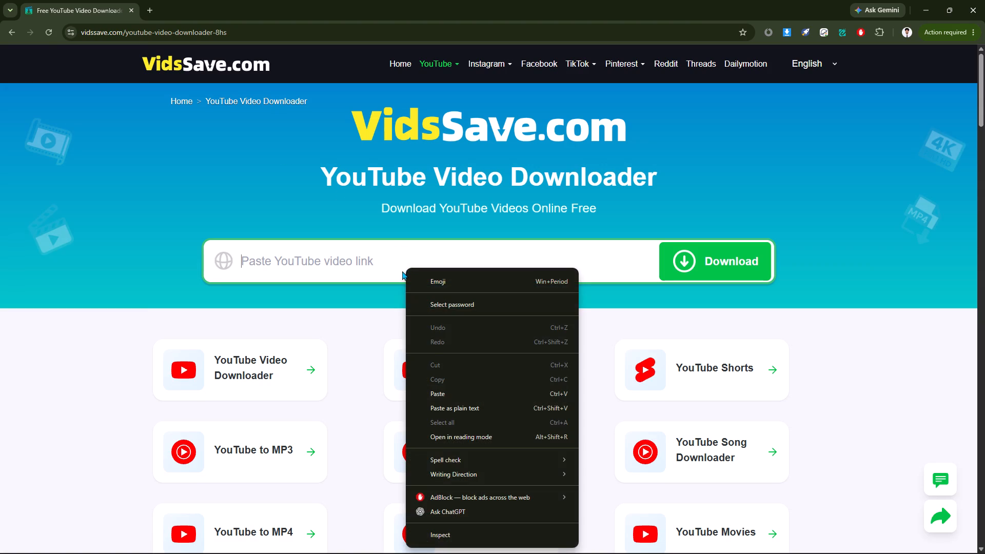
pyautogui.click(438, 392)
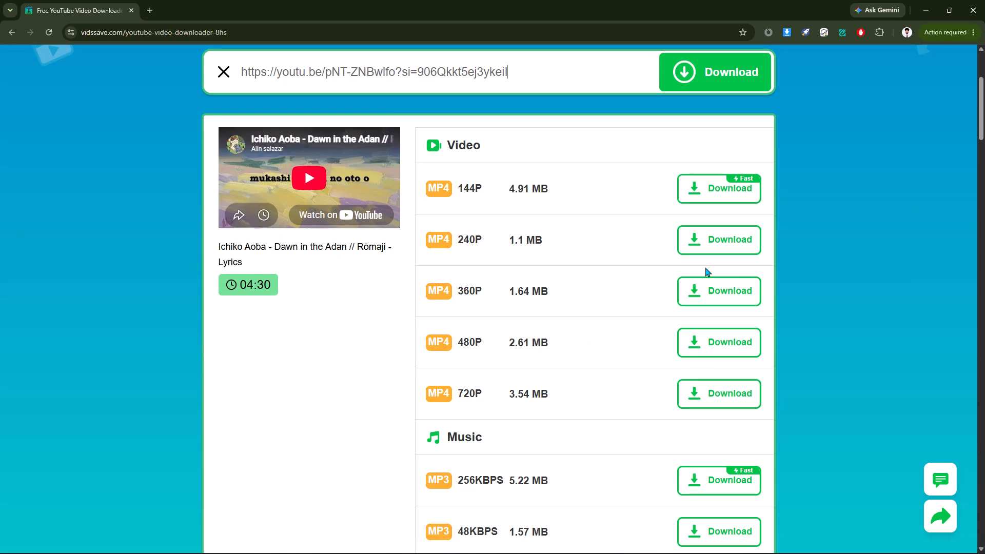
pyautogui.click(701, 241)
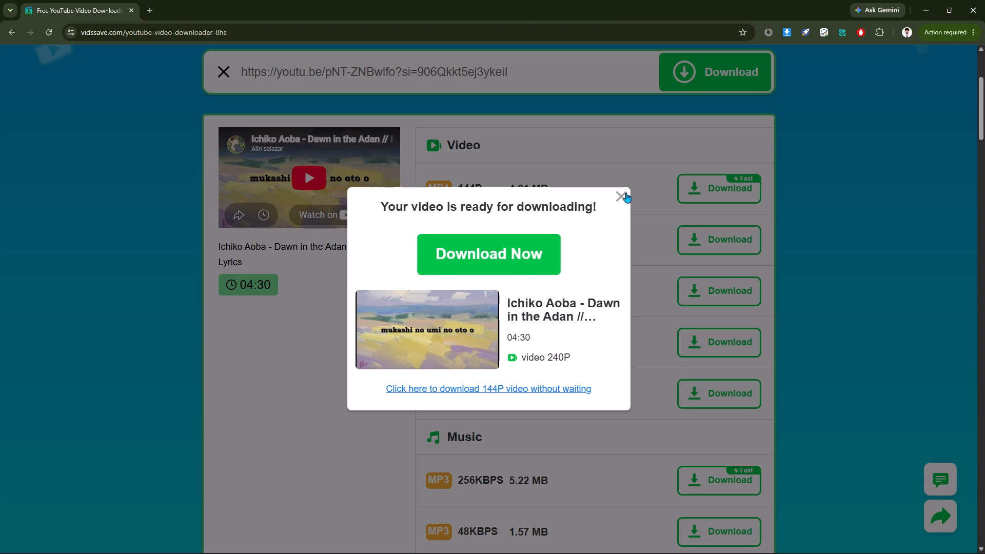
pyautogui.click(523, 252)
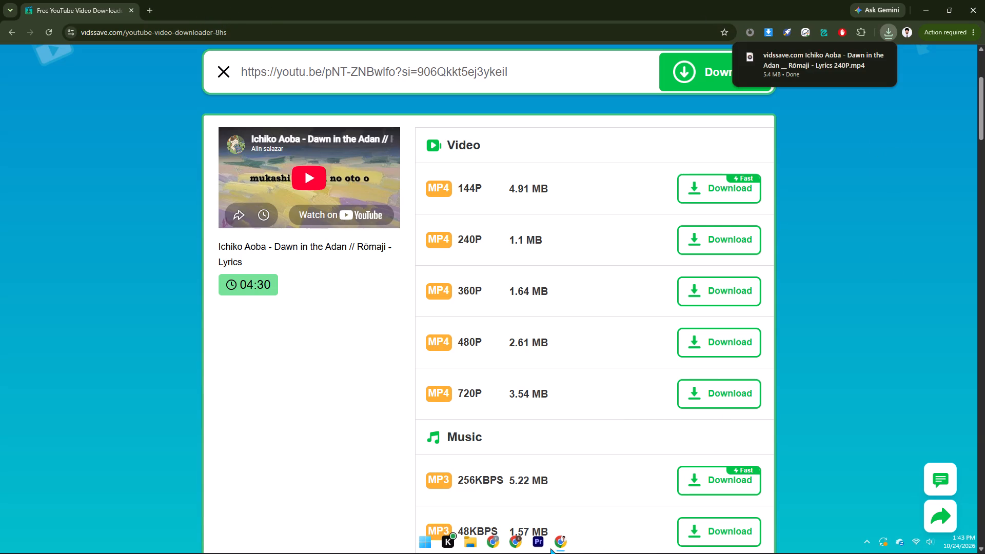
# Return to Premiere and import the downloaded Ichiko Aoba - Dawn in the Adan 240P video.
pyautogui.click(539, 546)
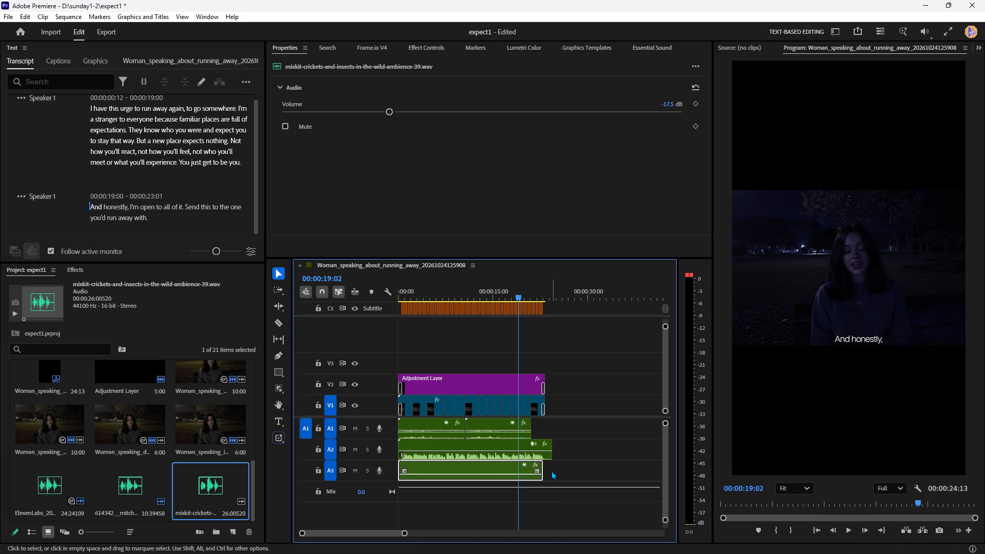
pyautogui.hotkey('ctrl', 'i')
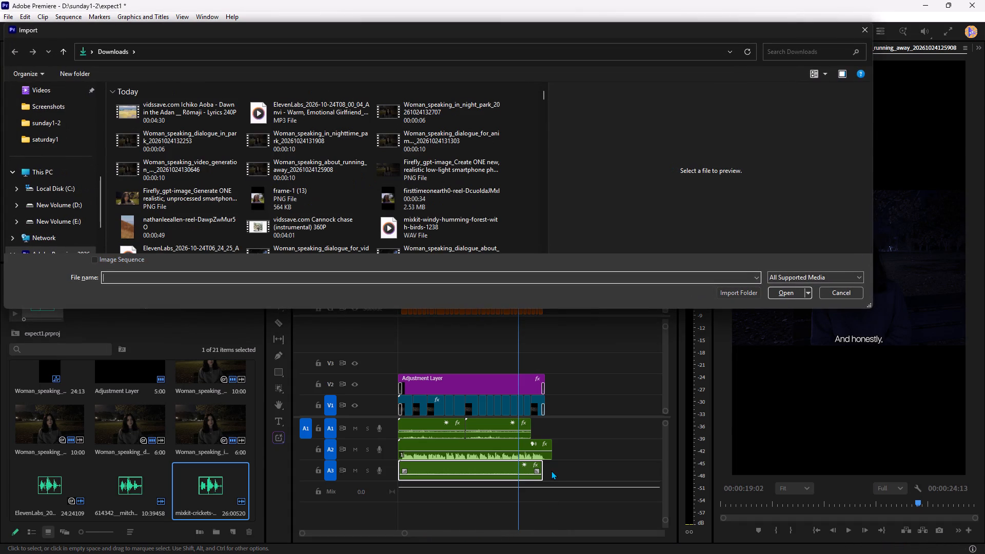
pyautogui.click(214, 111)
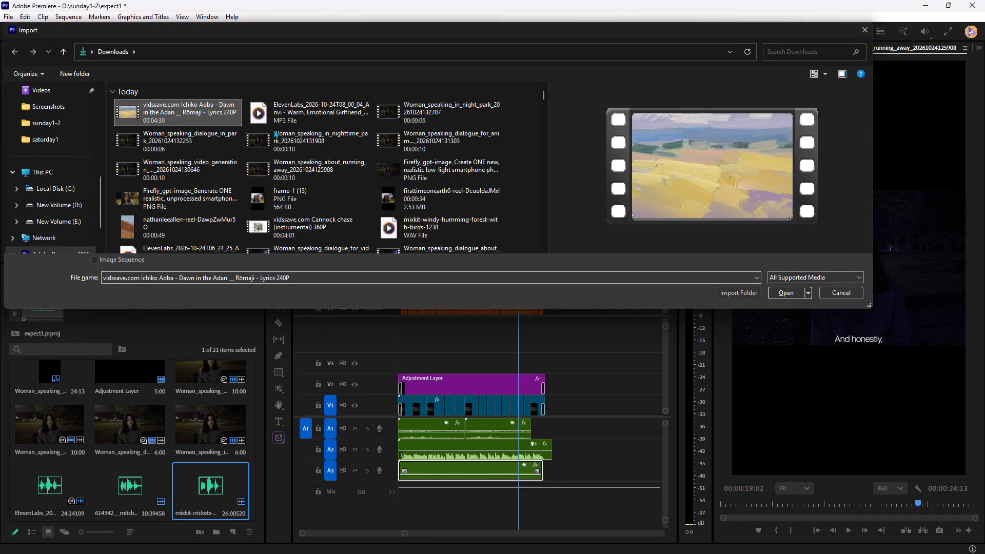
pyautogui.click(774, 293)
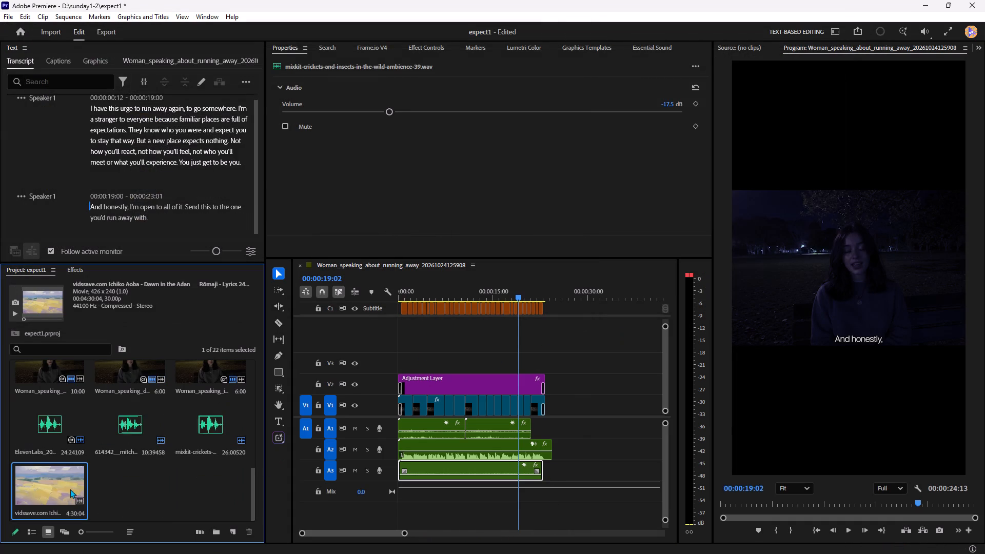
# Place the Dawn in the Adan clip after the edit with its audio on A3, unlink it and delete its V3 video part.
pyautogui.moveTo(44, 482); pyautogui.dragTo(565, 470)
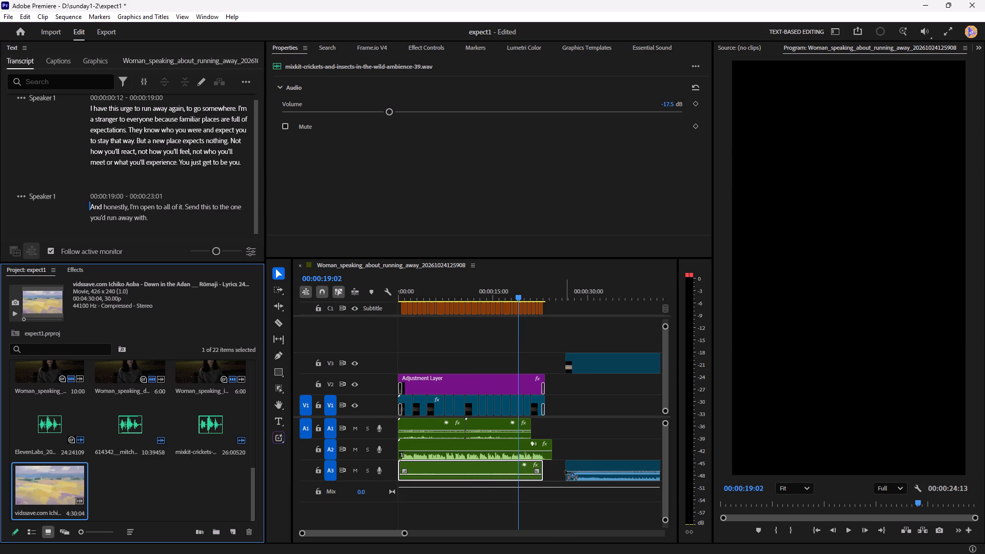
pyautogui.moveTo(565, 470); pyautogui.dragTo(564, 470)
pyautogui.click(580, 365)
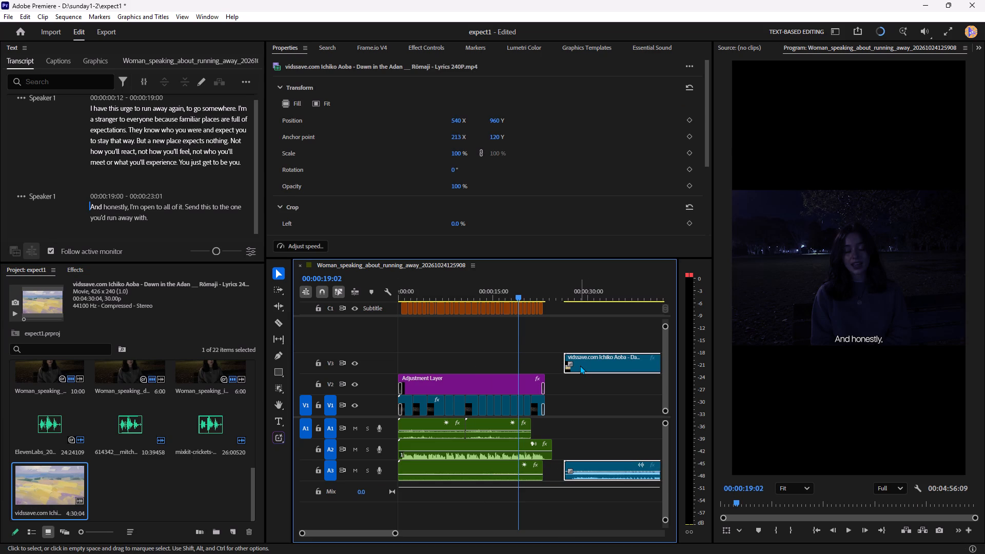
pyautogui.hotkey('ctrl', 'l')
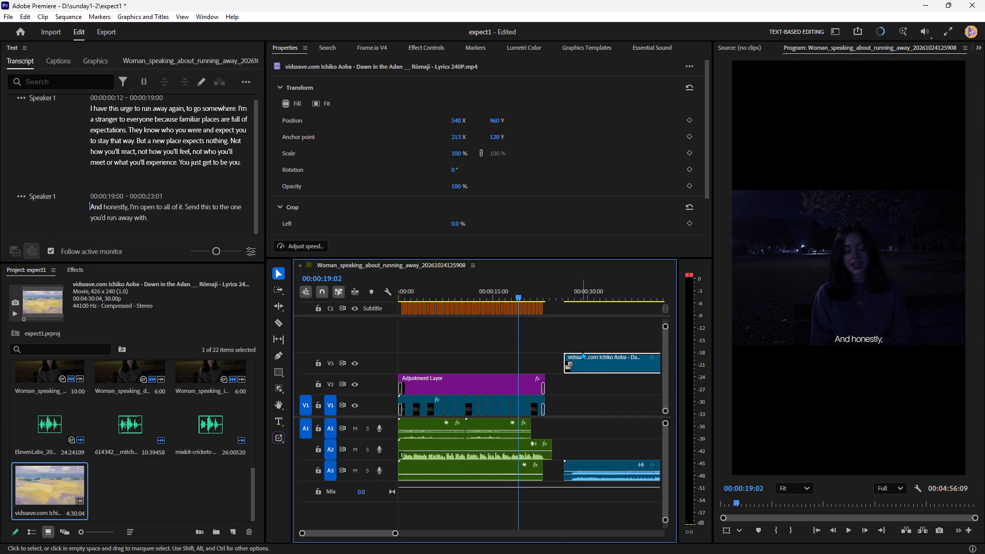
pyautogui.press('Delete')
# Play the music from 00:00:27:15 and trim about one second off the start of the Dawn in the Adan audio clip.
pyautogui.click(574, 300)
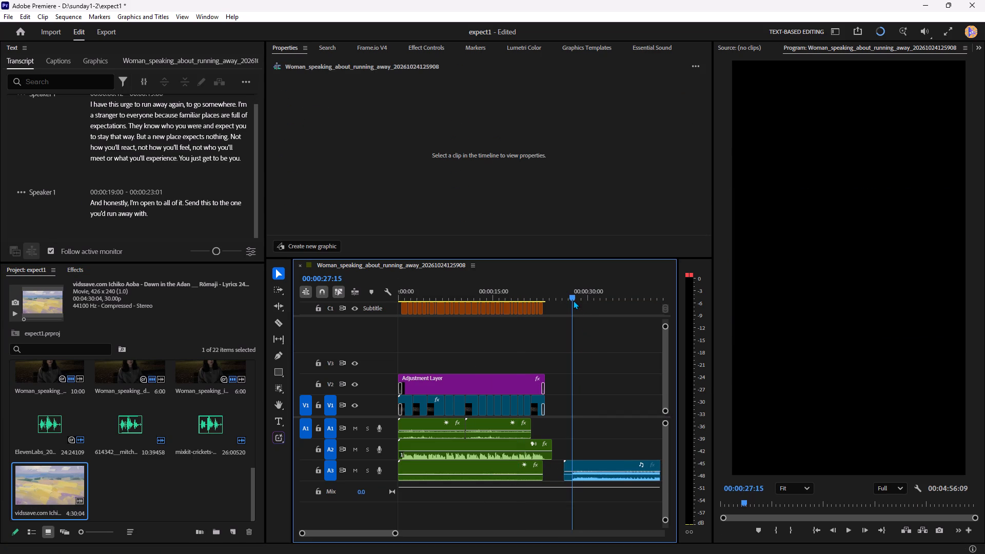
pyautogui.press('space')
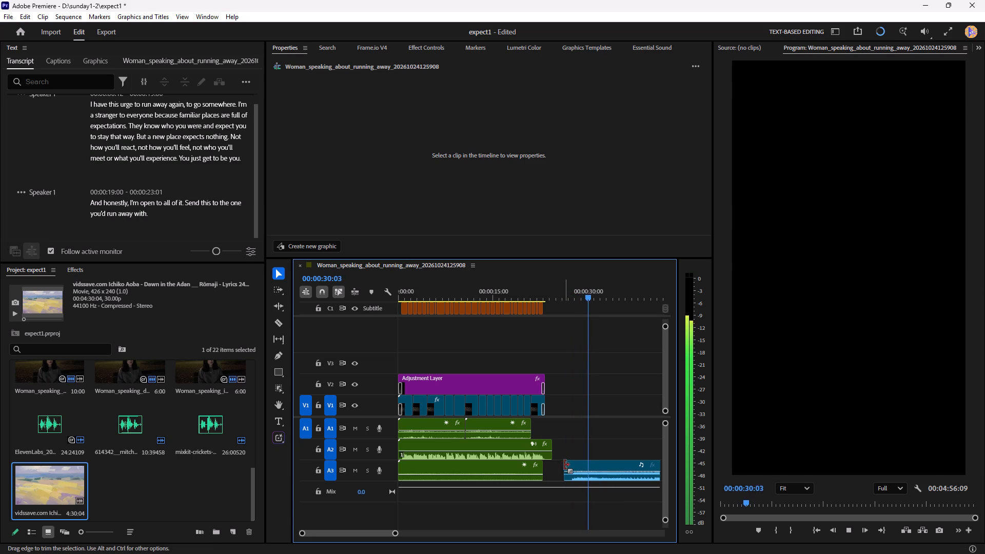
pyautogui.moveTo(563, 465); pyautogui.dragTo(568, 465)
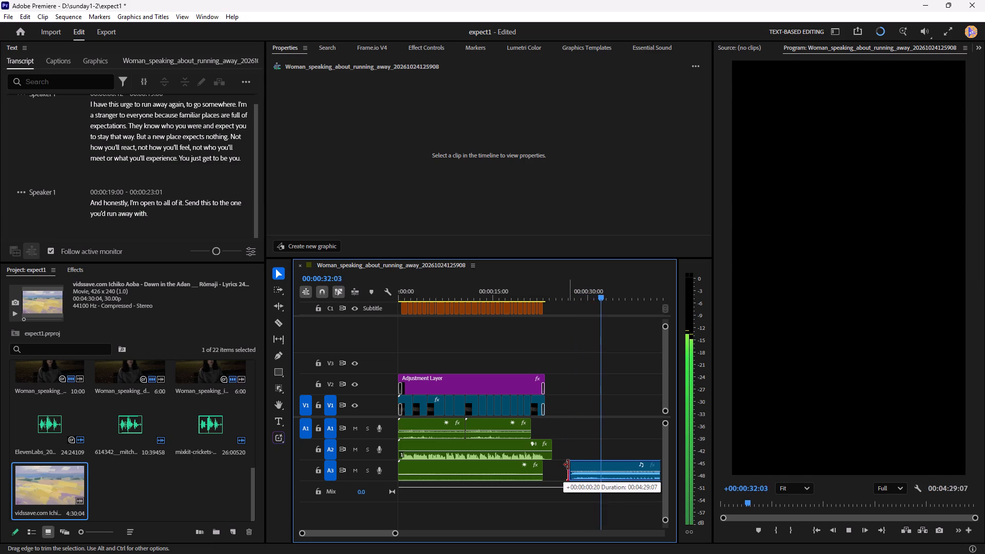
pyautogui.moveTo(568, 465); pyautogui.dragTo(570, 465)
# Move the Dawn in the Adan audio clip from A3 down onto a new A4 audio track.
pyautogui.scroll(-4, 619, 474)
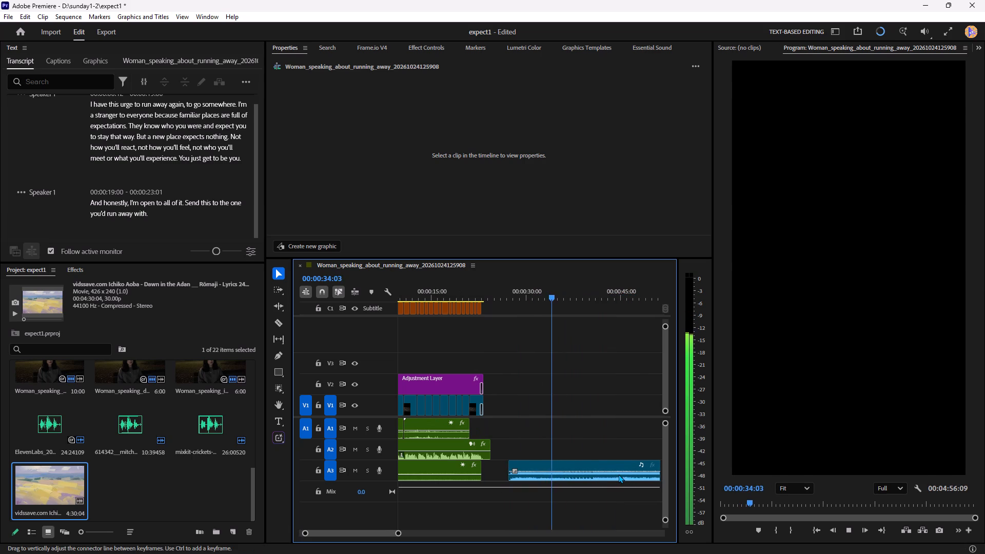
pyautogui.scroll(-4, 619, 473)
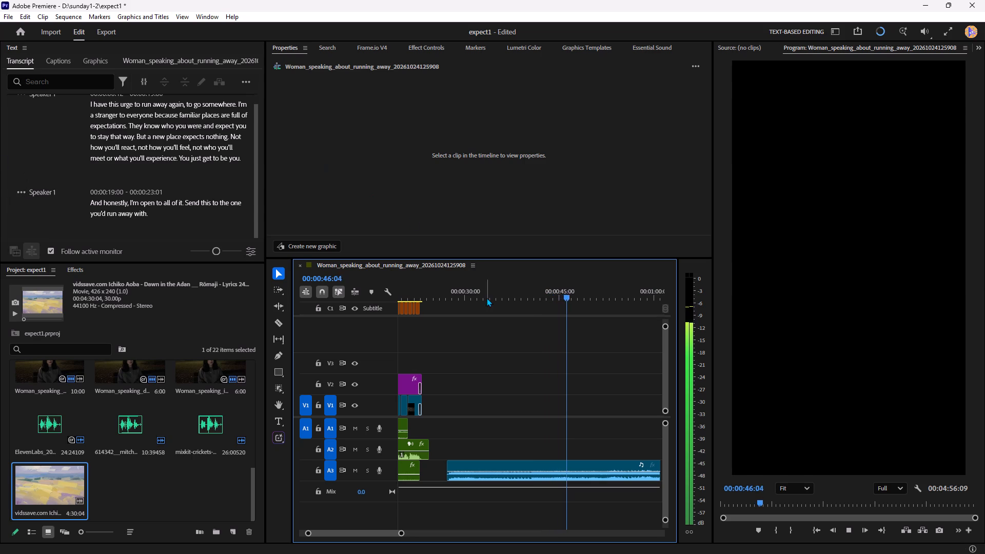
pyautogui.moveTo(562, 465); pyautogui.dragTo(562, 466)
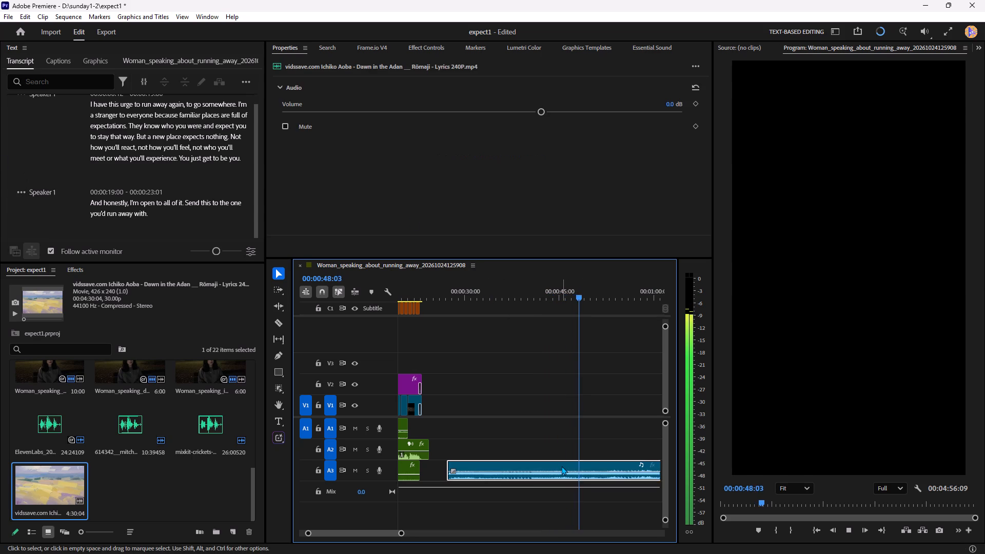
pyautogui.moveTo(562, 466); pyautogui.dragTo(559, 490)
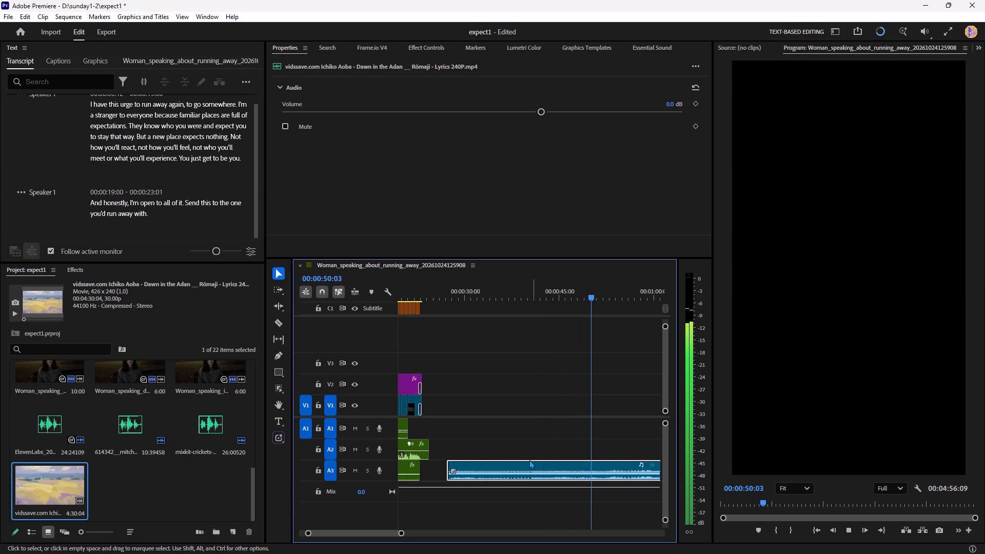
pyautogui.moveTo(460, 462); pyautogui.dragTo(468, 504)
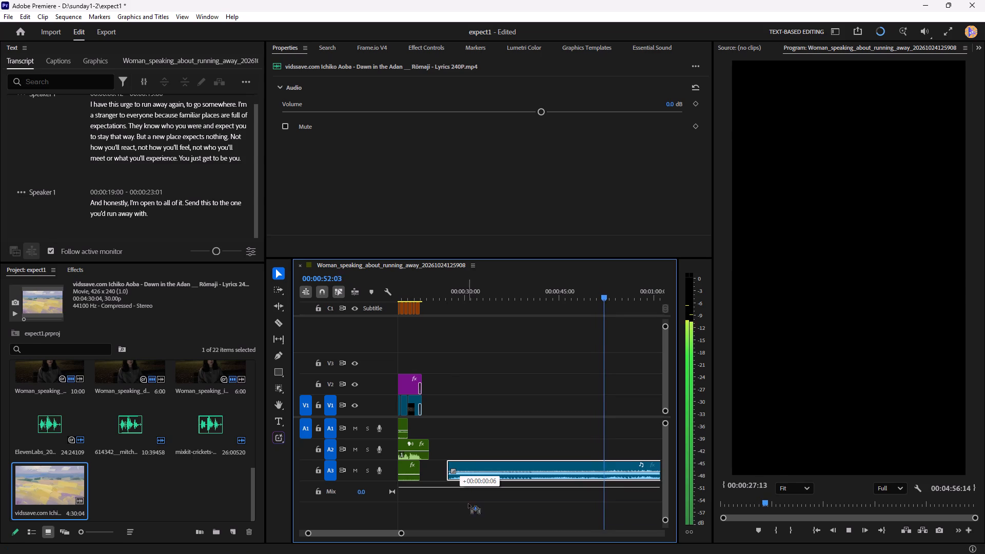
pyautogui.moveTo(468, 504); pyautogui.dragTo(381, 511)
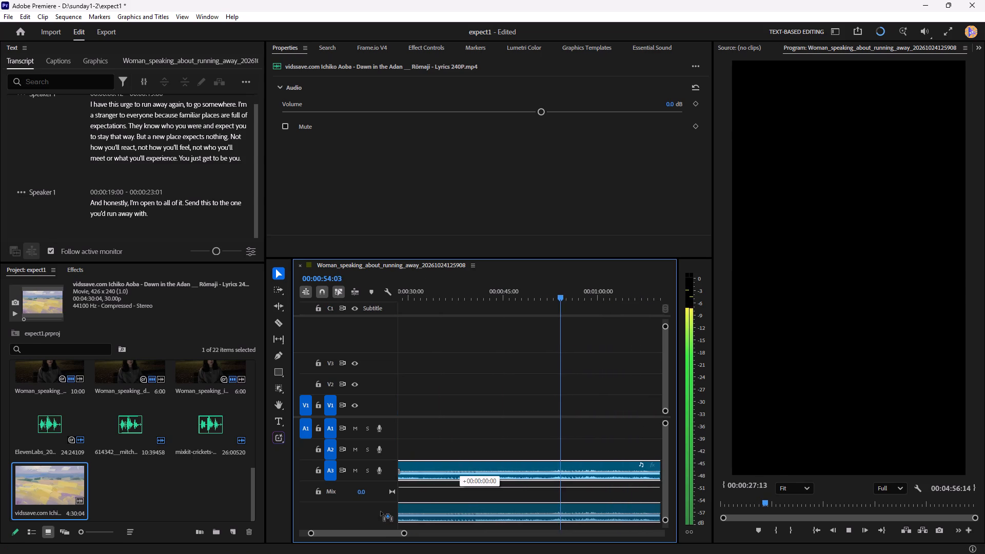
pyautogui.moveTo(381, 511); pyautogui.dragTo(471, 504)
pyautogui.press('space')
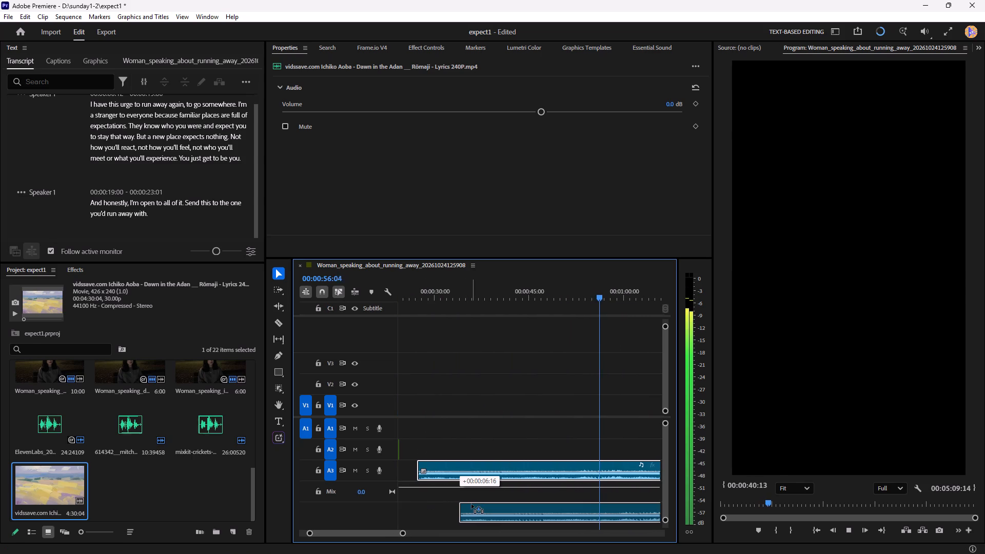
pyautogui.moveTo(471, 504); pyautogui.dragTo(459, 498)
pyautogui.press('space')
pyautogui.press('space')
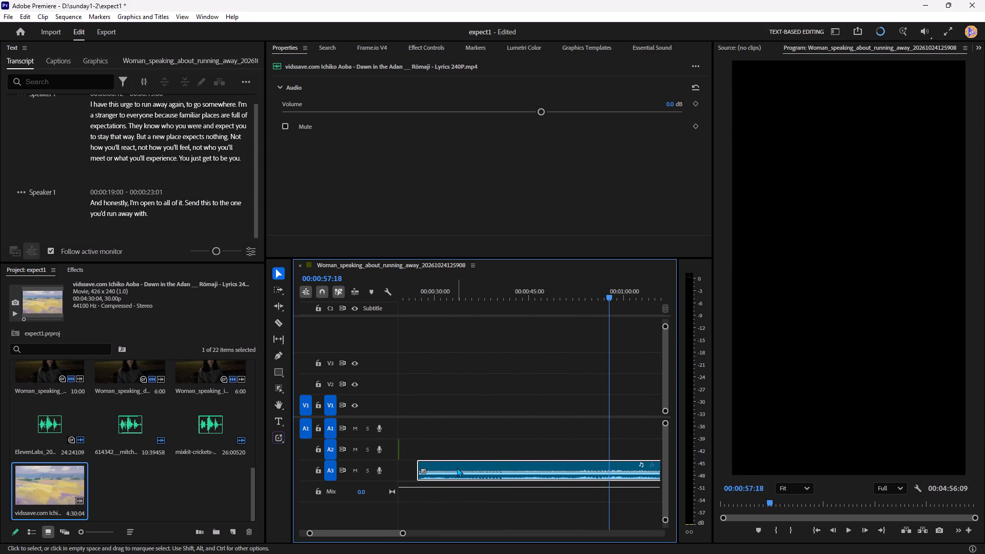
pyautogui.moveTo(457, 467); pyautogui.dragTo(460, 509)
pyautogui.moveTo(462, 516); pyautogui.dragTo(462, 539)
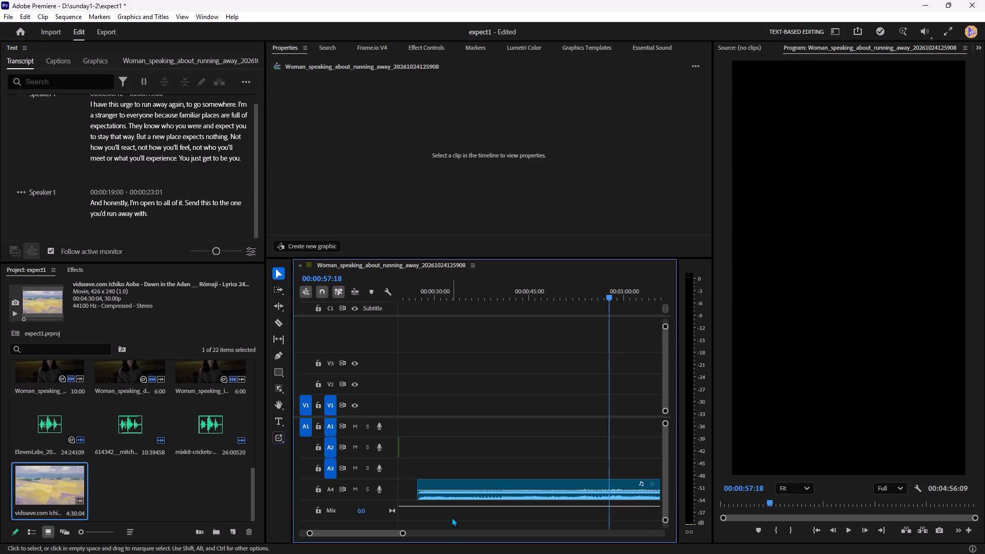
# Move the Dawn in the Adan clip on A4 to the very start of the sequence.
pyautogui.scroll(5, 458, 513)
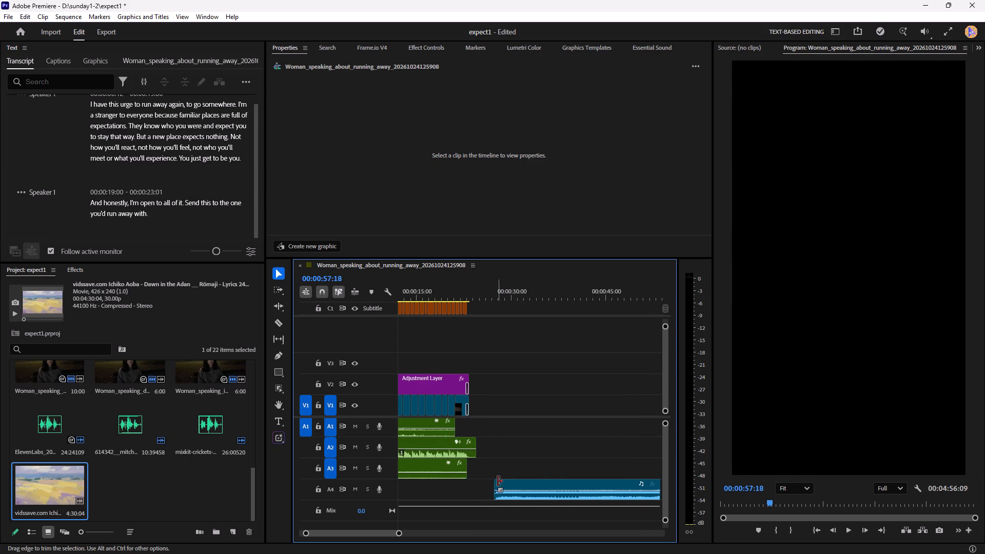
pyautogui.moveTo(508, 483); pyautogui.dragTo(398, 482)
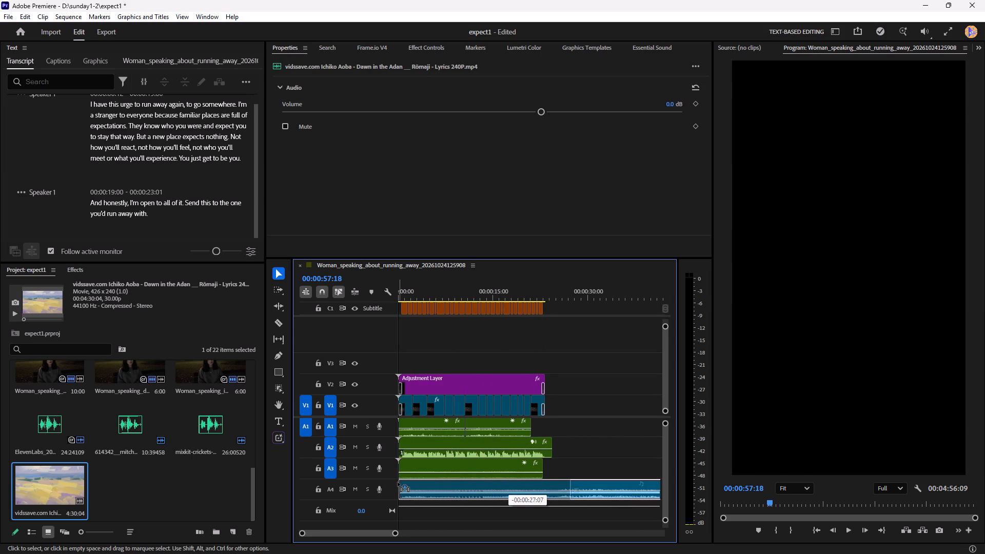
pyautogui.moveTo(398, 482); pyautogui.dragTo(396, 482)
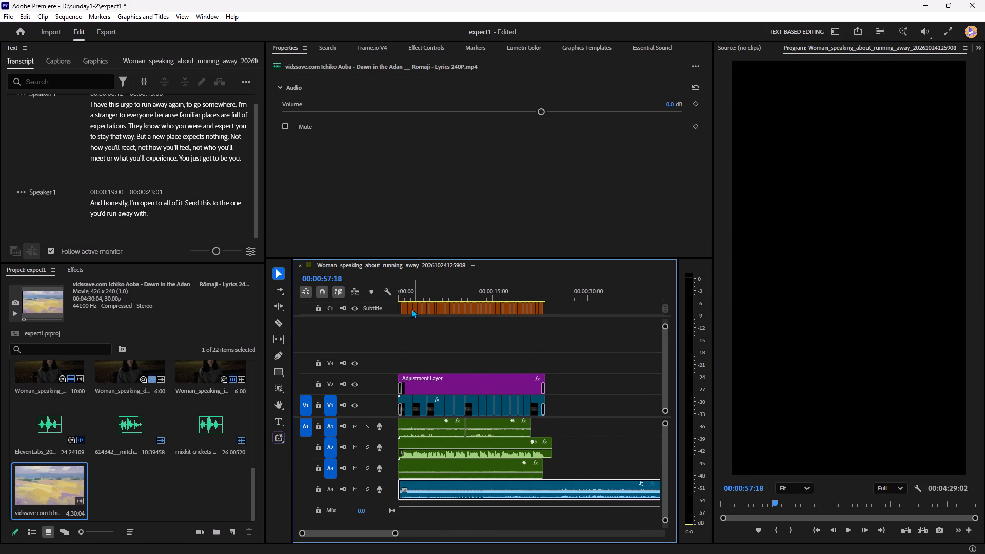
# Play the edit from the start and lower the Dawn in the Adan clip's volume to -3.5 dB.
pyautogui.click(409, 314)
pyautogui.moveTo(406, 295); pyautogui.dragTo(385, 295)
pyautogui.press('space')
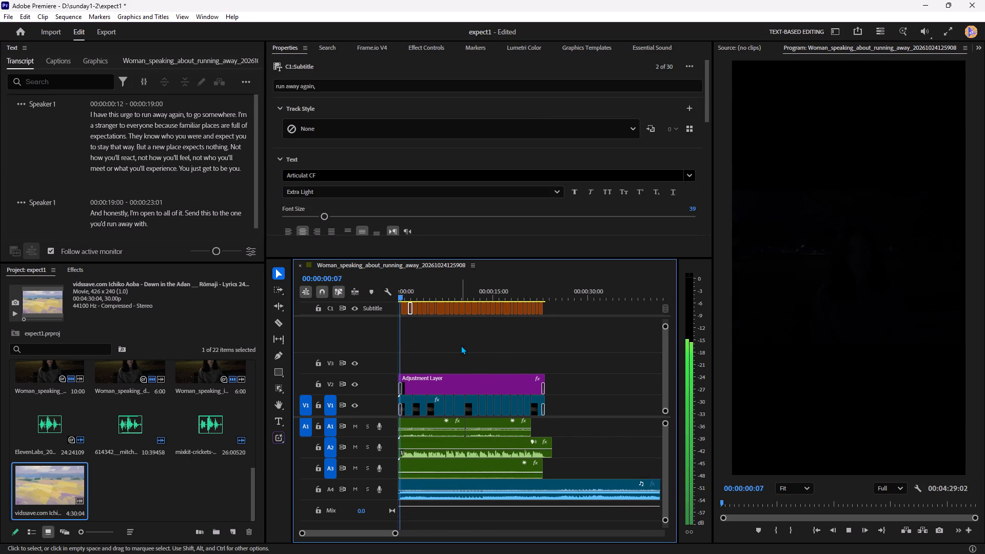
pyautogui.click(475, 496)
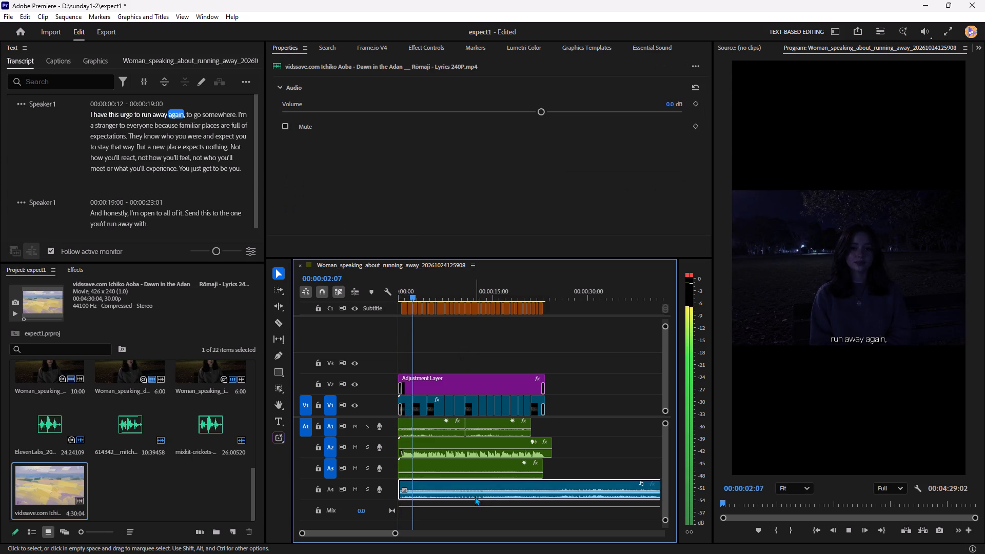
pyautogui.moveTo(541, 112); pyautogui.dragTo(517, 118)
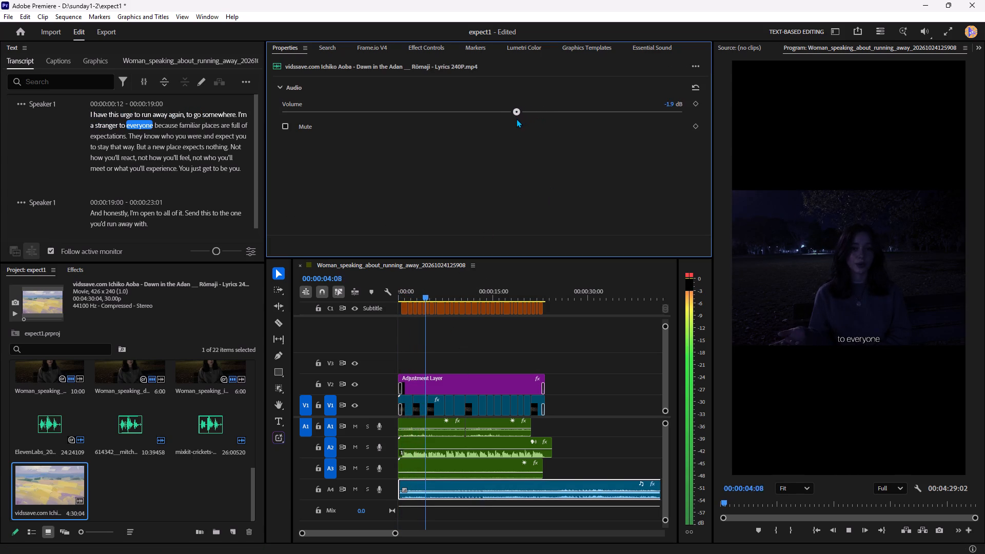
pyautogui.moveTo(517, 118); pyautogui.dragTo(506, 124)
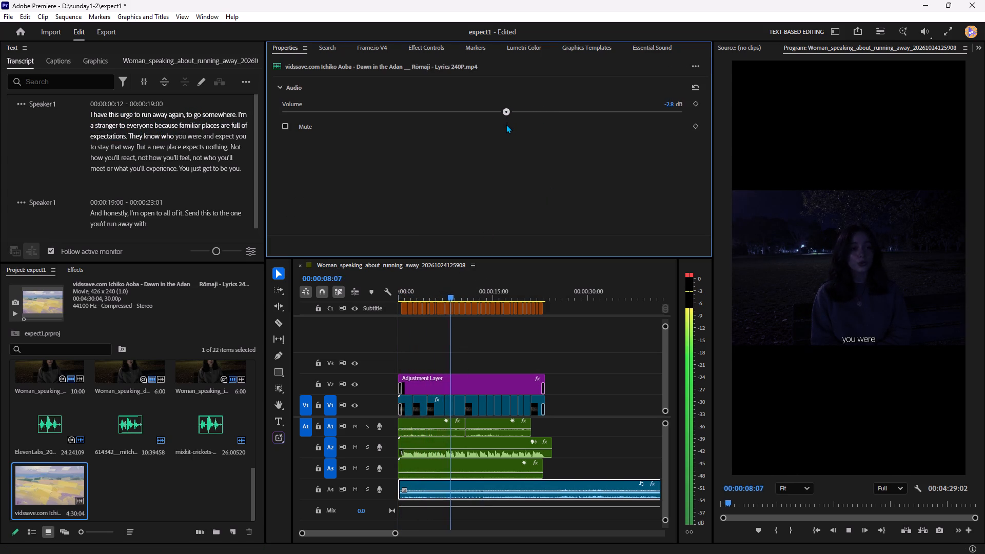
pyautogui.moveTo(506, 124); pyautogui.dragTo(506, 126)
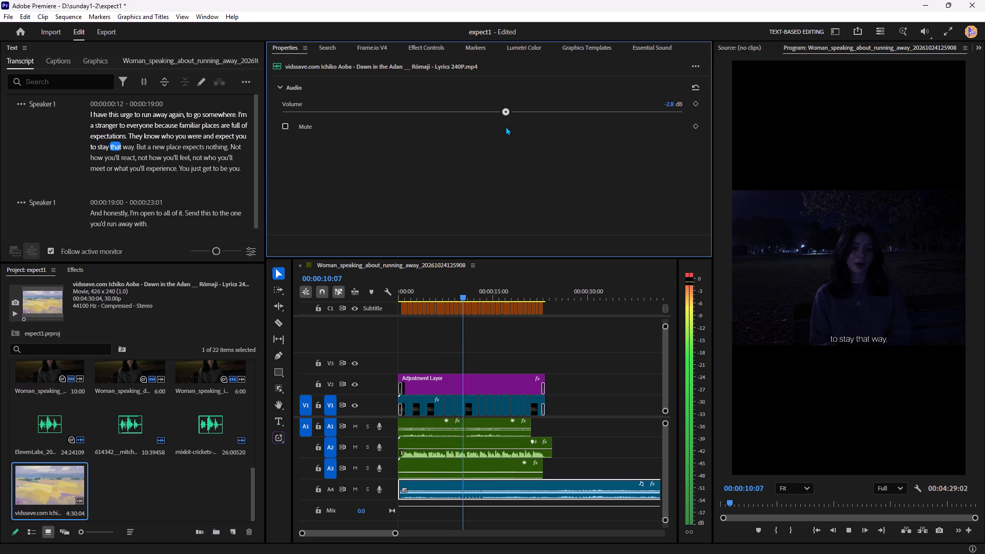
pyautogui.moveTo(506, 126); pyautogui.dragTo(505, 127)
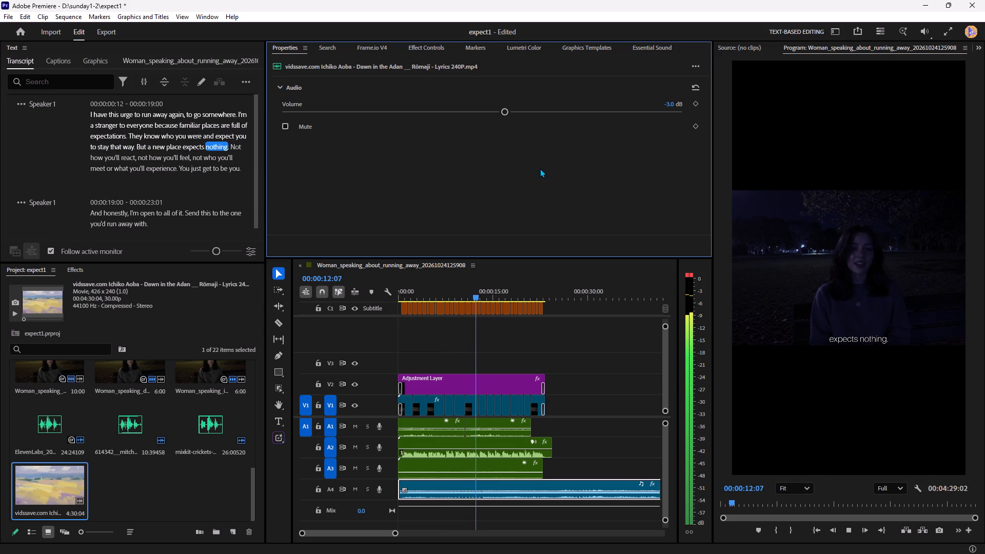
pyautogui.moveTo(503, 113); pyautogui.dragTo(500, 115)
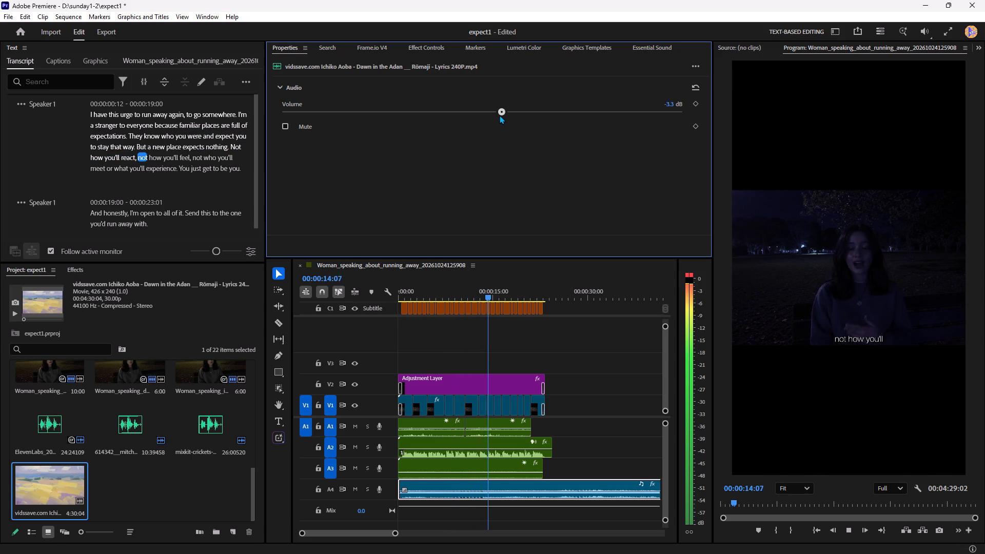
pyautogui.moveTo(500, 115); pyautogui.dragTo(497, 115)
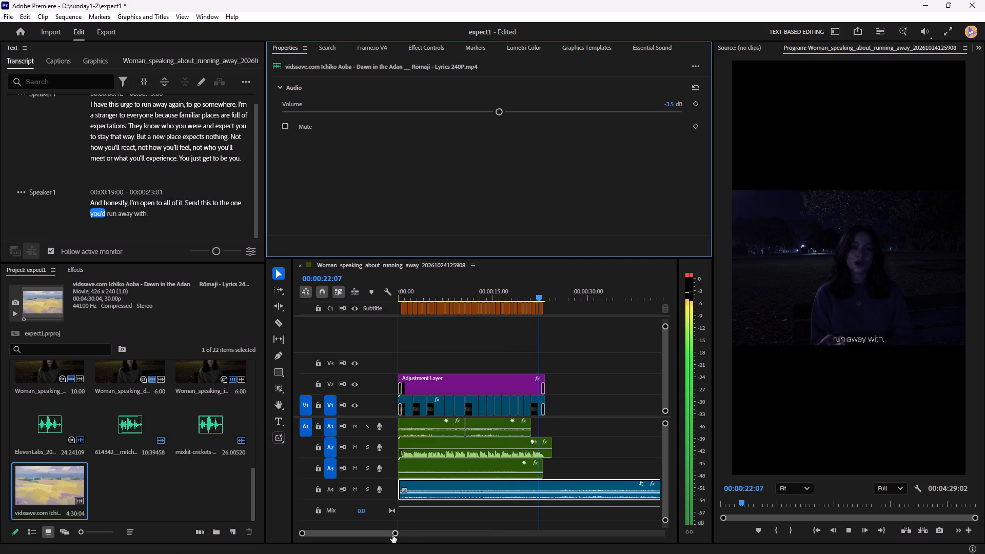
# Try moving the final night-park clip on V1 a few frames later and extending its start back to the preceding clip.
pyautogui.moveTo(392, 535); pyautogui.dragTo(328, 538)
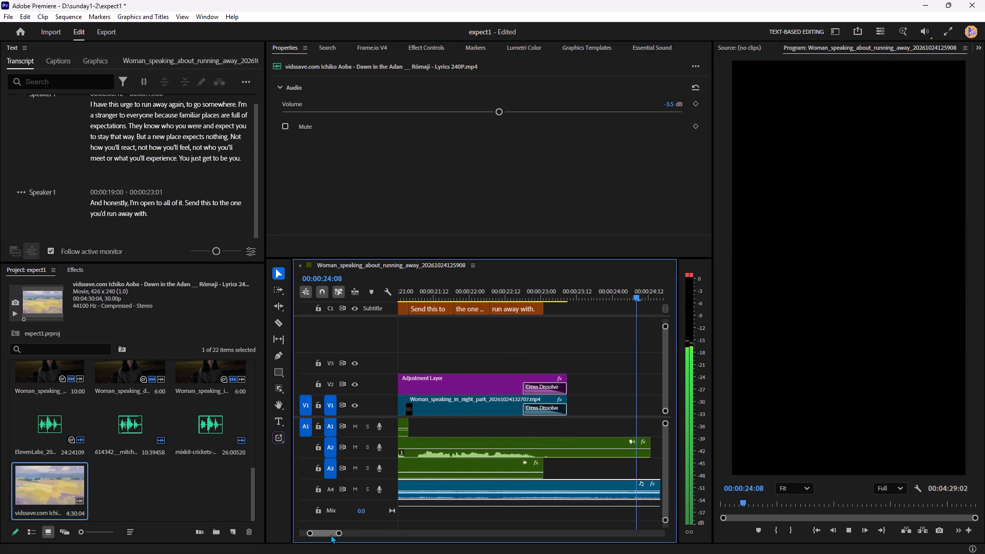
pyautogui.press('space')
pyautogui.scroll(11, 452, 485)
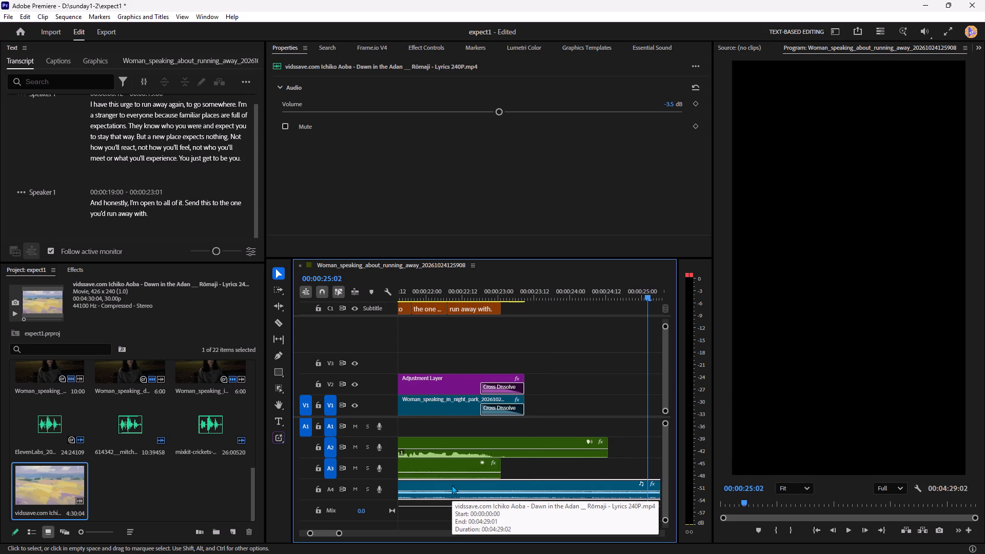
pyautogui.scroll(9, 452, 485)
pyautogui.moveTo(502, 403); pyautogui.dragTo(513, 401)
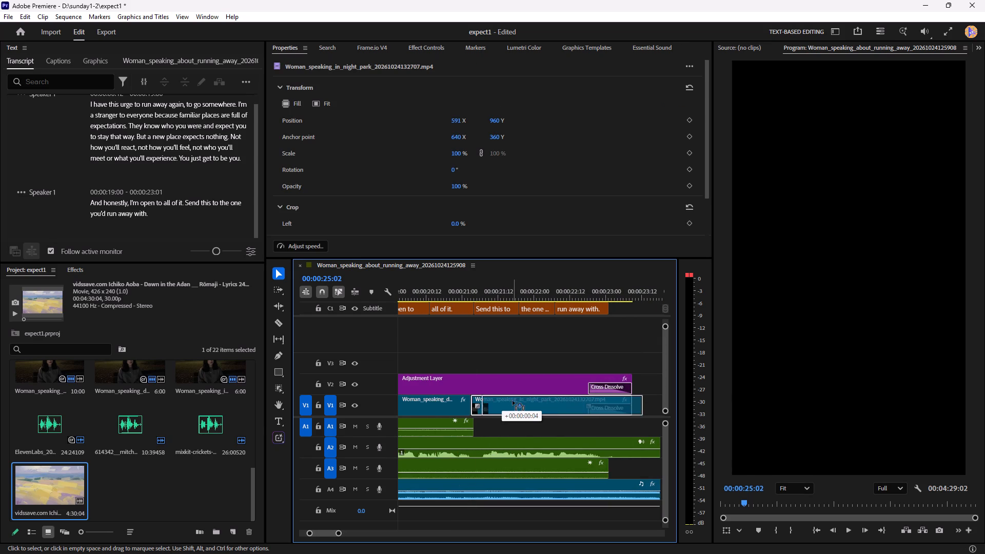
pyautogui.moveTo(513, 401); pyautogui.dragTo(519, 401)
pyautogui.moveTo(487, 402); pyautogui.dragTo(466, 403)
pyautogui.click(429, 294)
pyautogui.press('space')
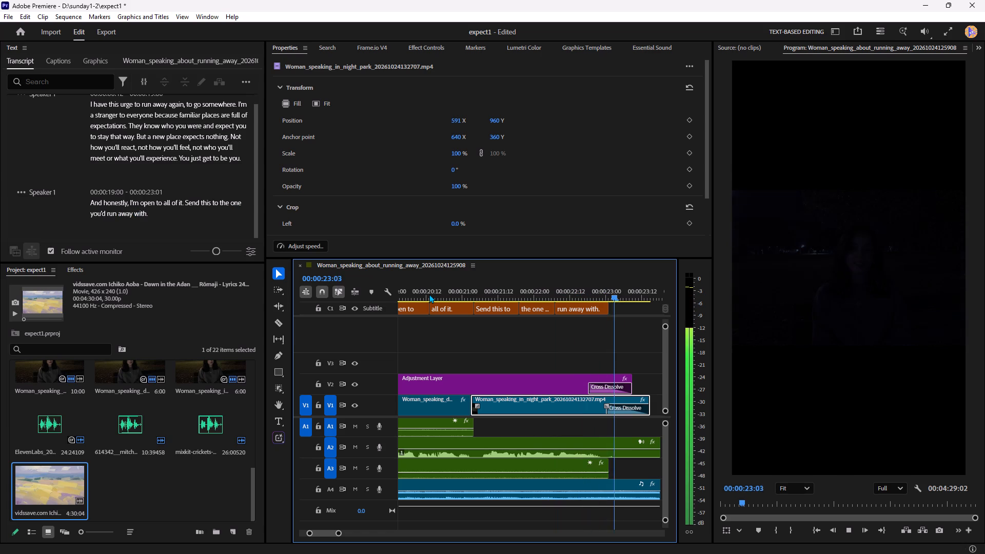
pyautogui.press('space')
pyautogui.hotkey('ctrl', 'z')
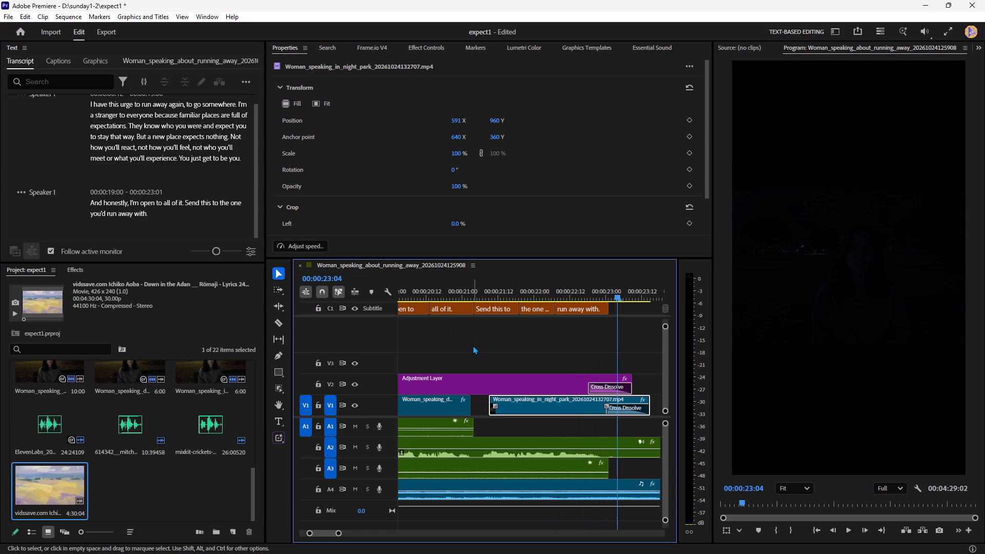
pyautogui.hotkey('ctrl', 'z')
# Play the ending, split the Dawn in the Adan audio at 00:00:24:14, delete the remainder and trim its end to match the A2 clip.
pyautogui.click(426, 292)
pyautogui.press('space')
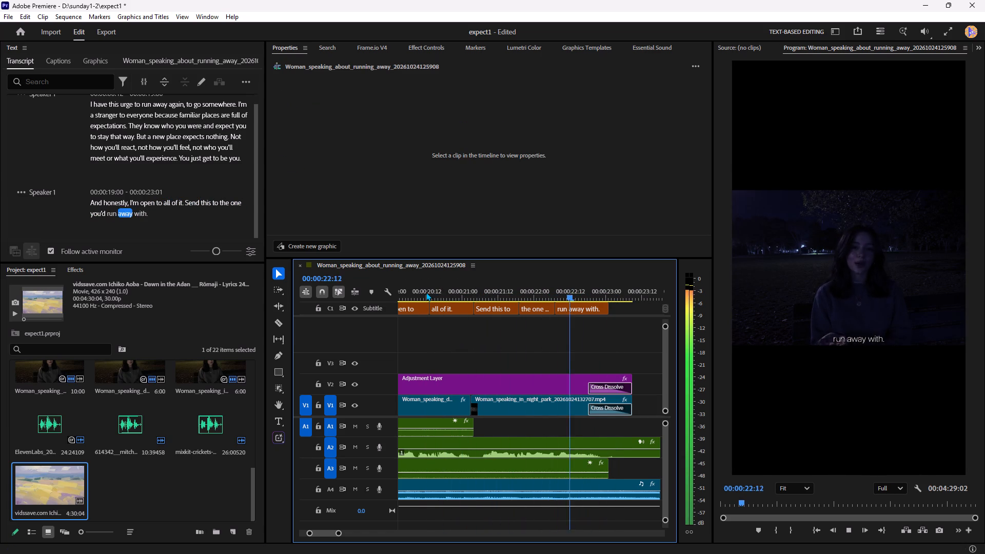
pyautogui.press('space')
pyautogui.press('space')
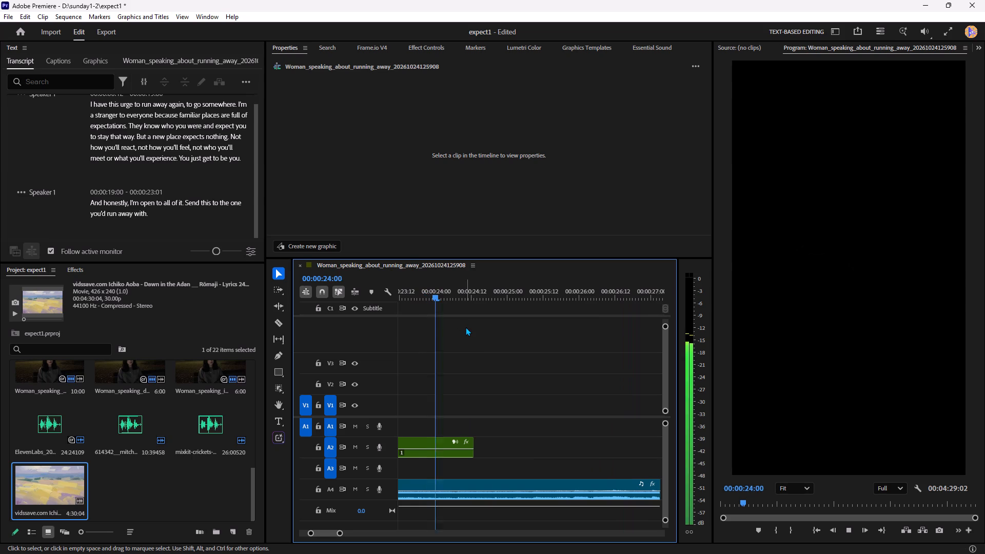
pyautogui.press('space')
pyautogui.press('space')
pyautogui.press('space')
pyautogui.press('space')
pyautogui.press('space')
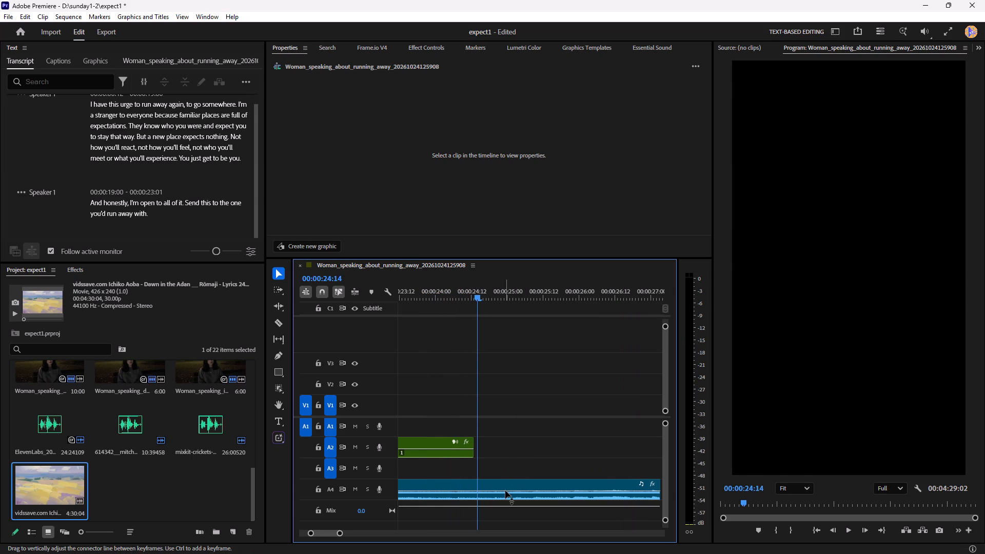
pyautogui.click(505, 490)
pyautogui.hotkey('ctrl', 'k')
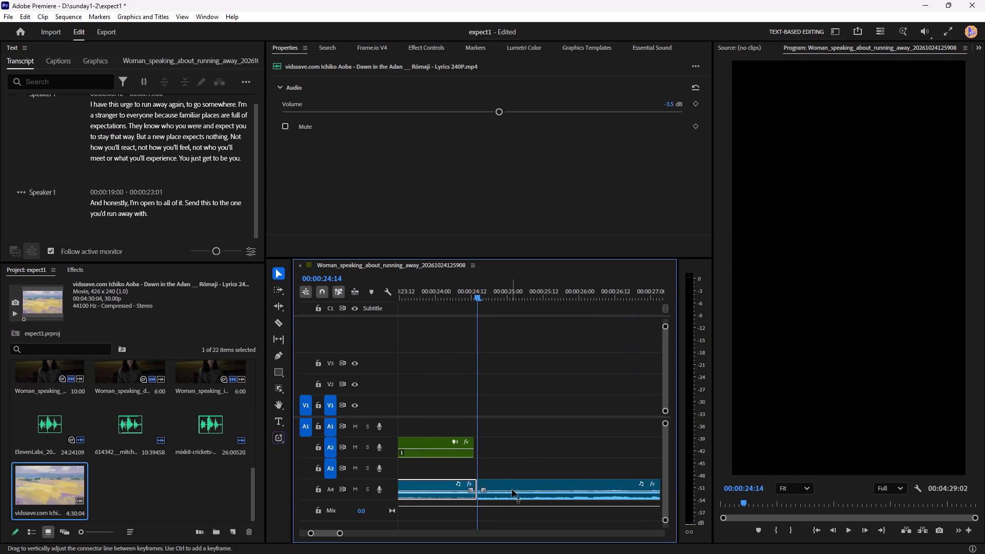
pyautogui.click(512, 489)
pyautogui.press('Delete')
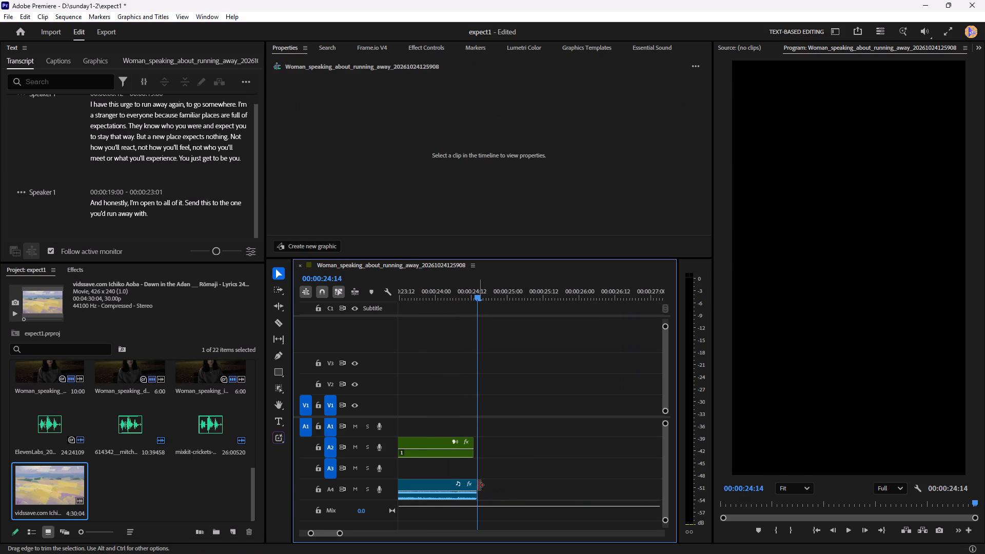
pyautogui.click(476, 485)
pyautogui.click(509, 476)
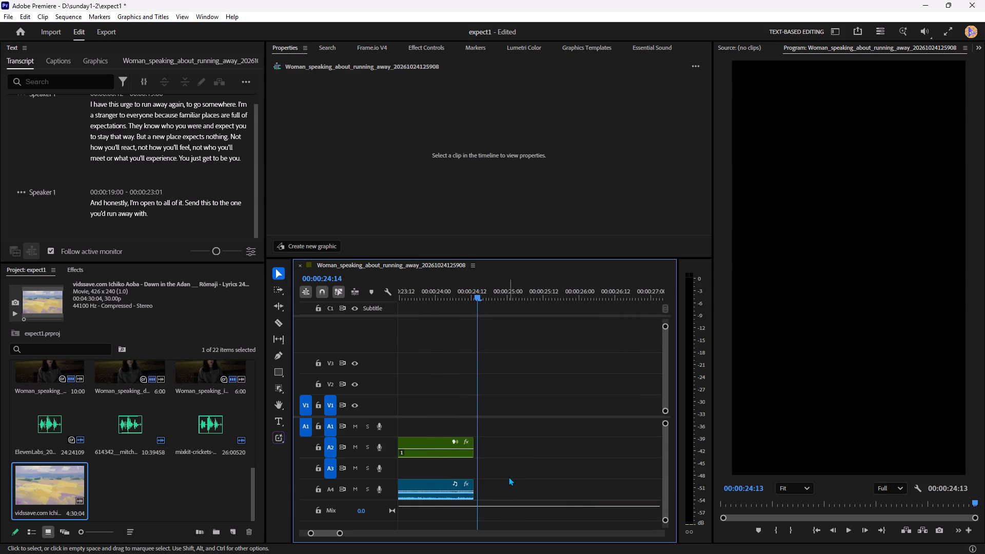
# Play the full edit from the start to review the music mix, captions and closing fade-out.
pyautogui.press('space')
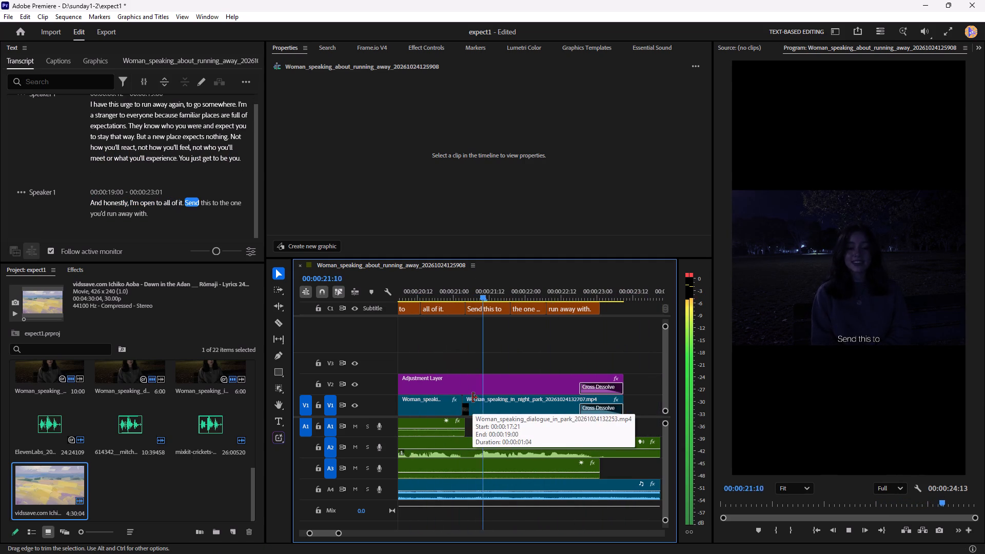
pyautogui.press('space')
pyautogui.press('space')
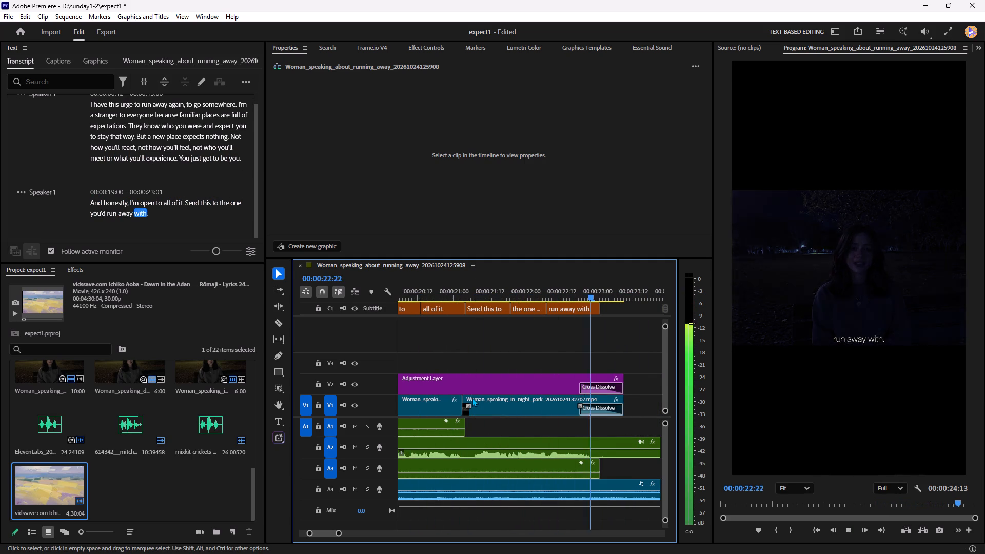
pyautogui.press('space')
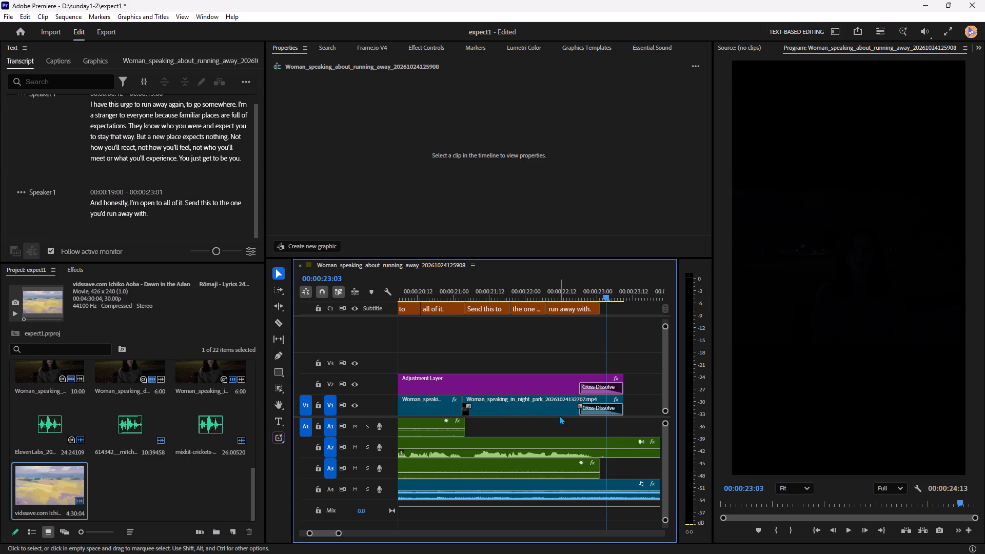
pyautogui.press('space')
pyautogui.press('space')
pyautogui.press('space')
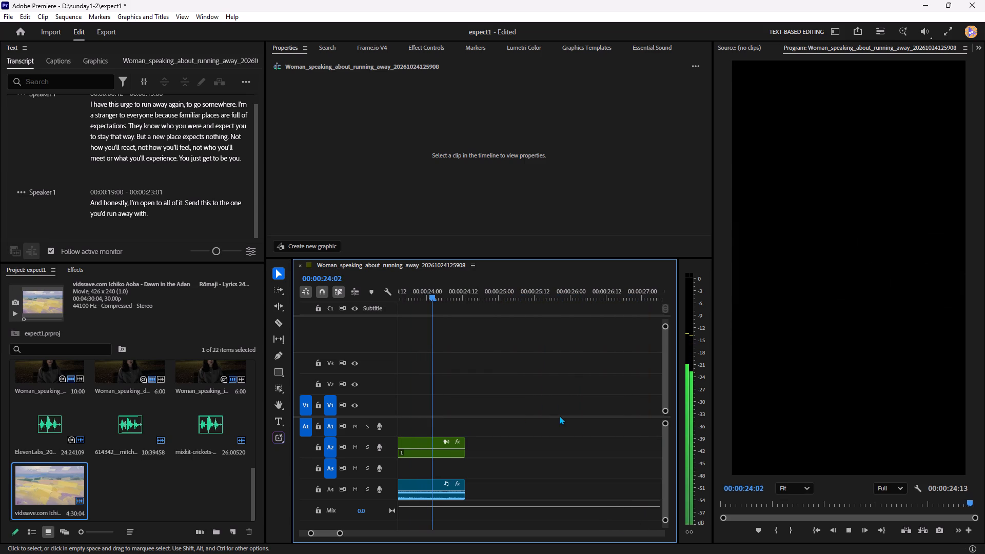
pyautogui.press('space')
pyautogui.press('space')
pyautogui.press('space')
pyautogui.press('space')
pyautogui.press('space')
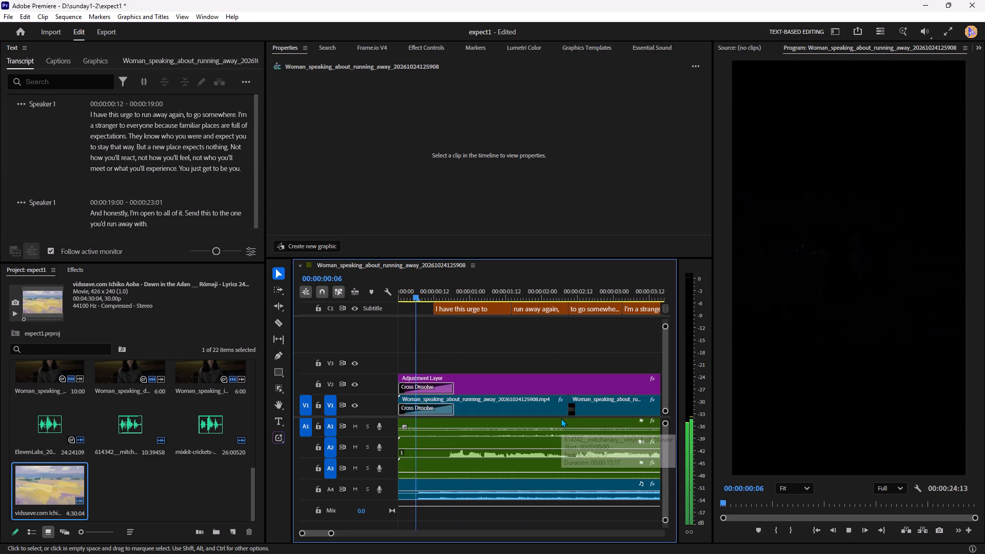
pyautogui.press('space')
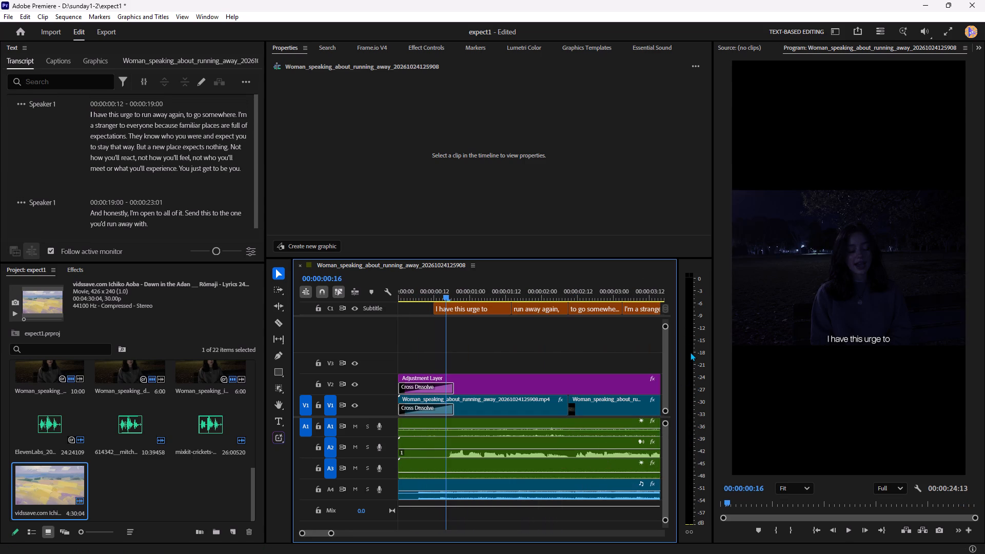
# Export the sequence as an H.264 file named runway1.mp4 to D:\sunday1-2, with video output enabled alongside audio and captions.
pyautogui.hotkey('ctrl', 'm')
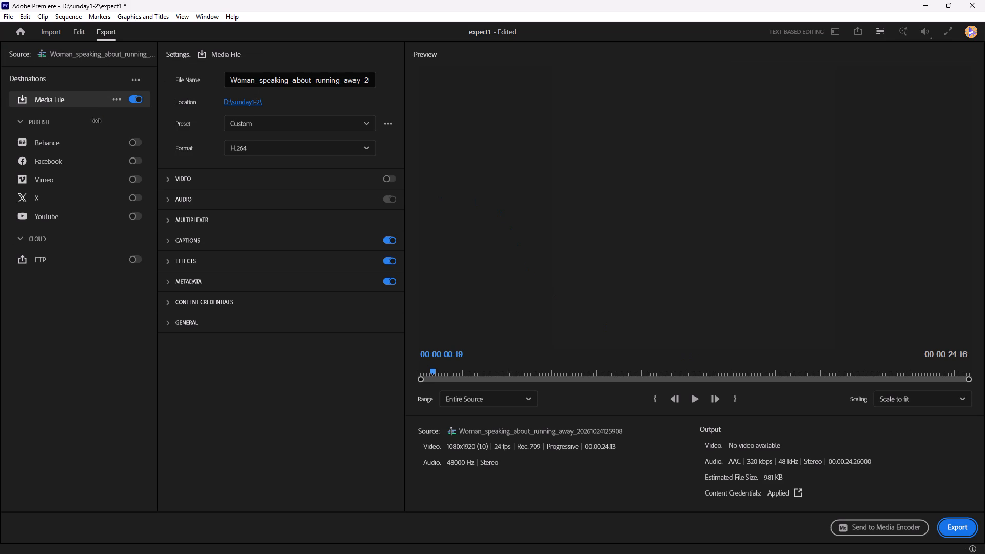
pyautogui.moveTo(232, 81); pyautogui.dragTo(363, 89)
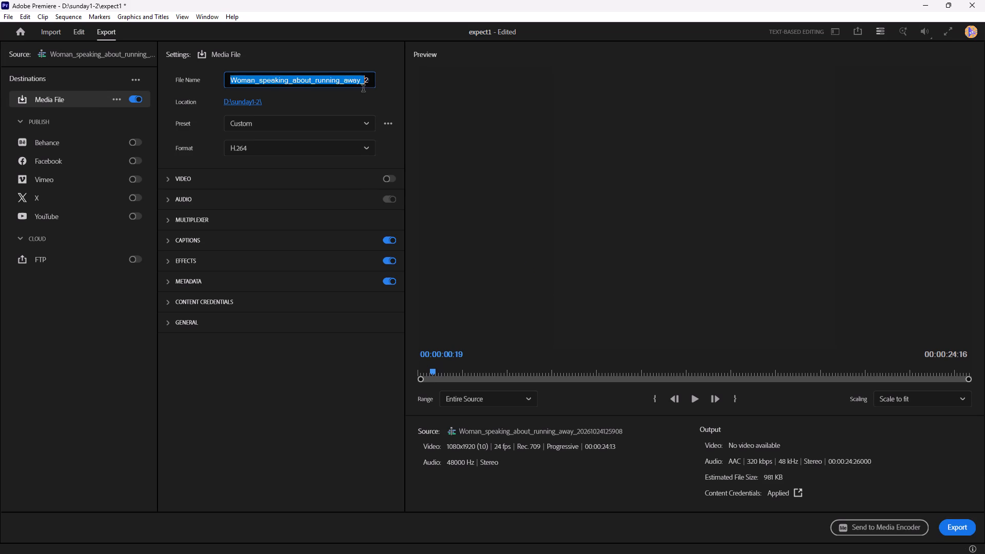
pyautogui.moveTo(363, 89); pyautogui.dragTo(352, 94)
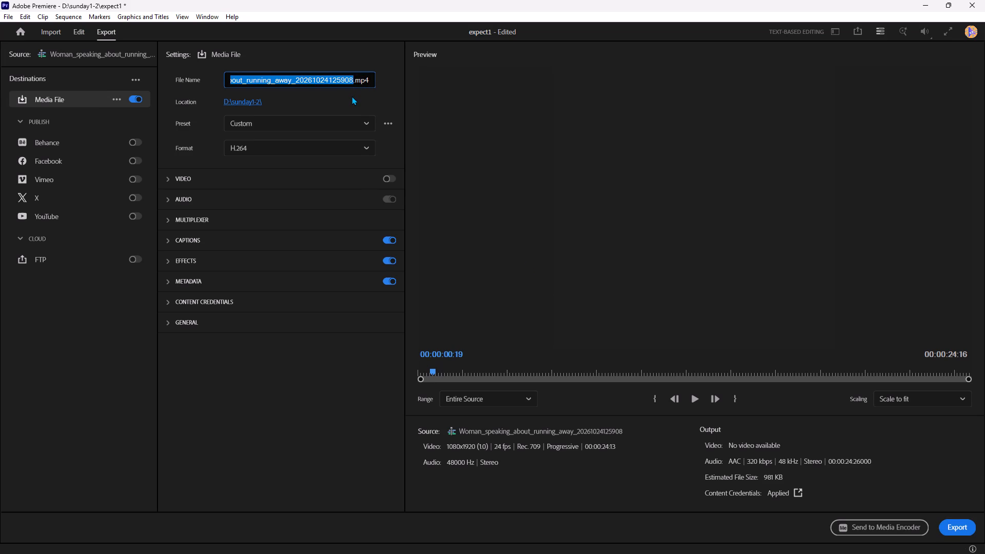
pyautogui.press('e')
pyautogui.press('BackSpace')
pyautogui.press('r')
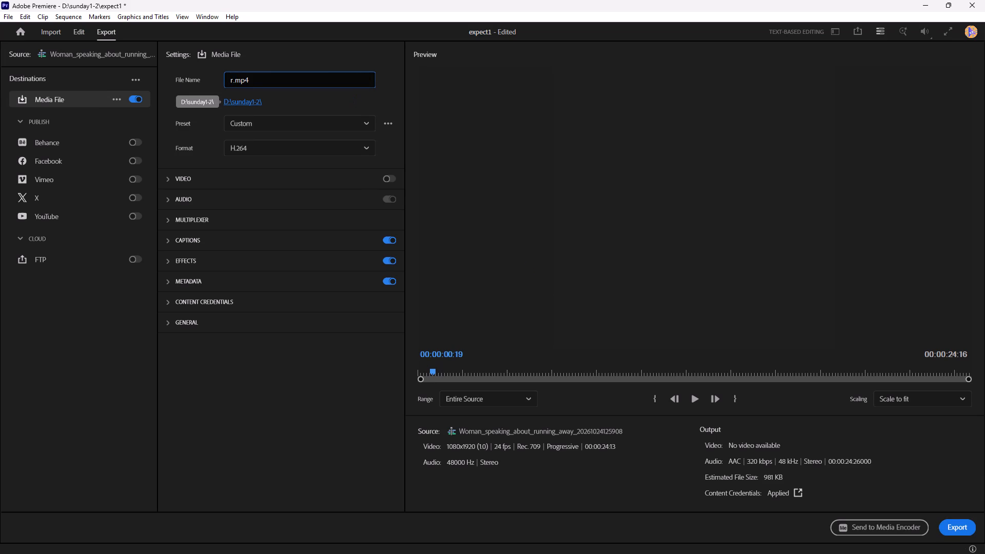
pyautogui.write('unway1')
pyautogui.click(391, 180)
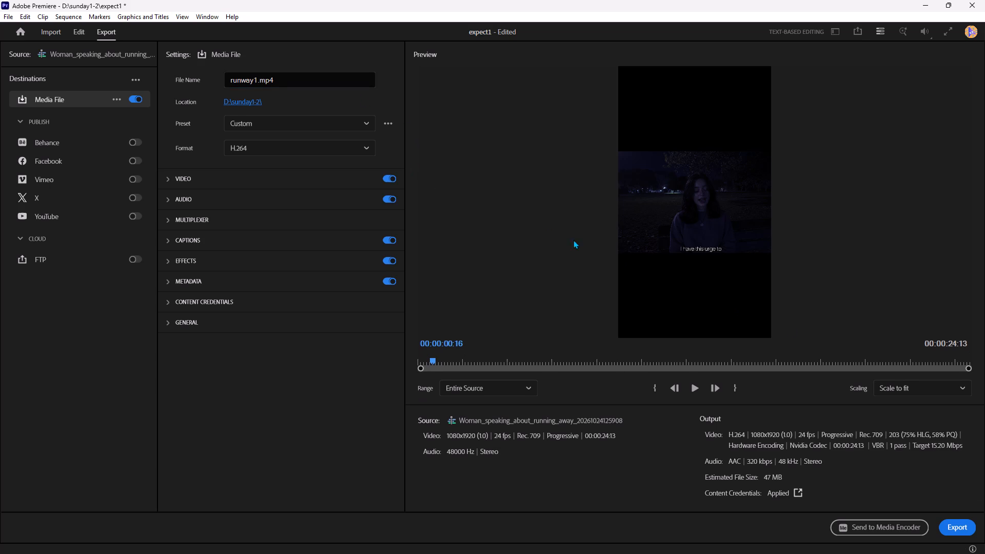
pyautogui.click(952, 523)
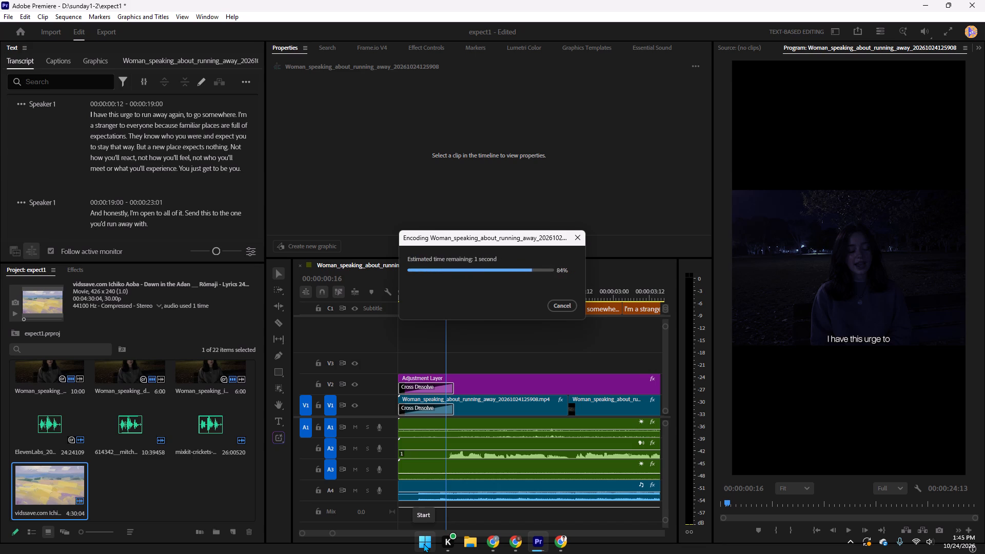
# Switch to LocalSend and send the runway1 video from the sunday1-2 folder to the nearby iPhone Neat Broccoli.
pyautogui.click(424, 543)
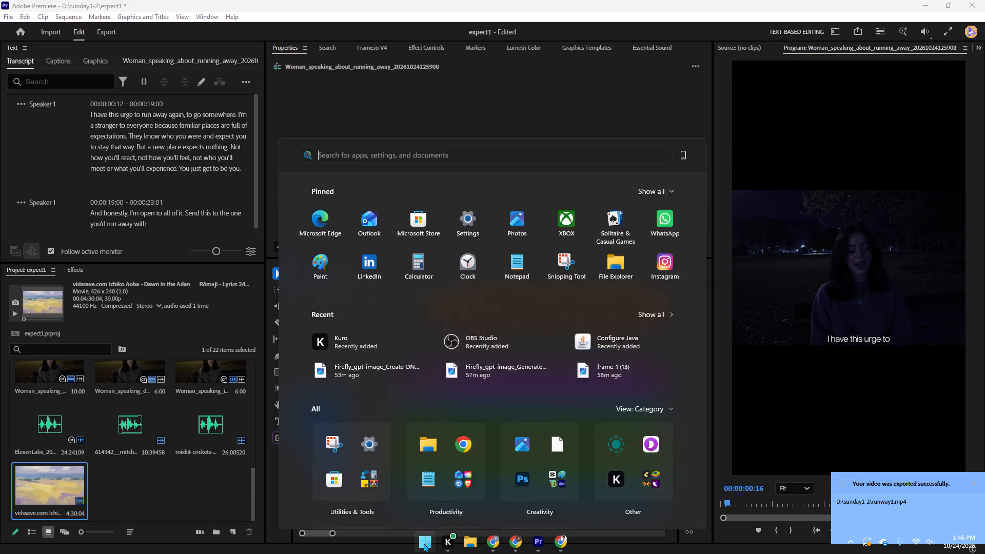
pyautogui.click(612, 391)
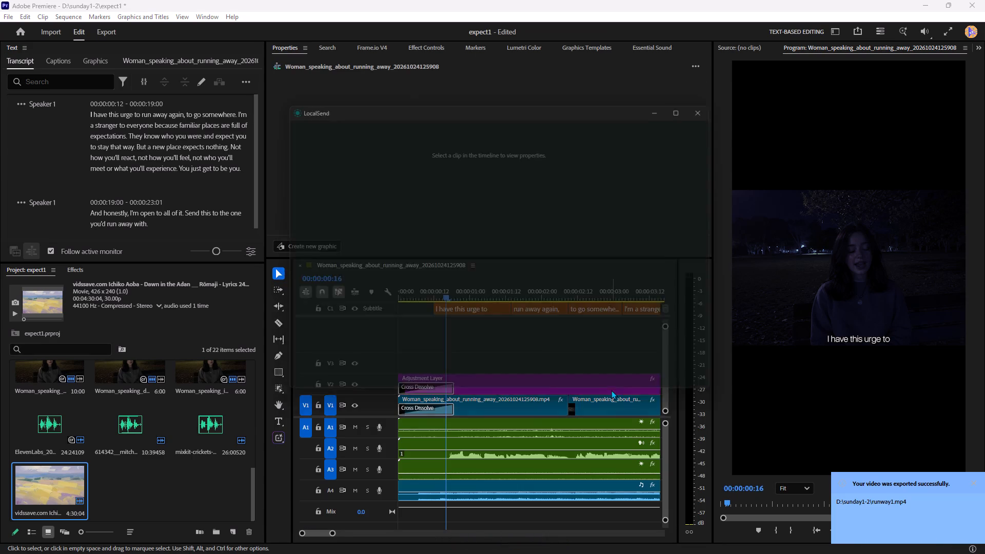
pyautogui.click(348, 201)
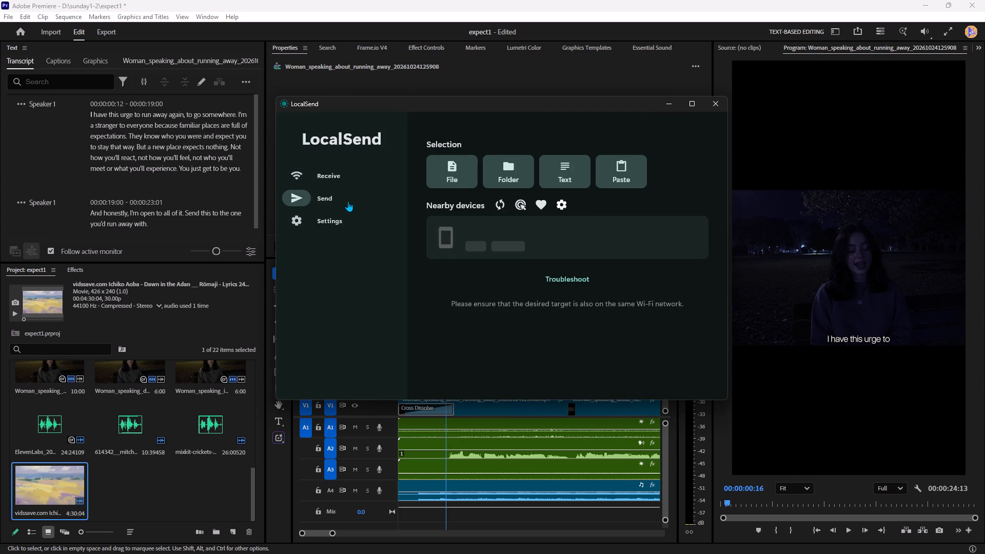
pyautogui.click(464, 172)
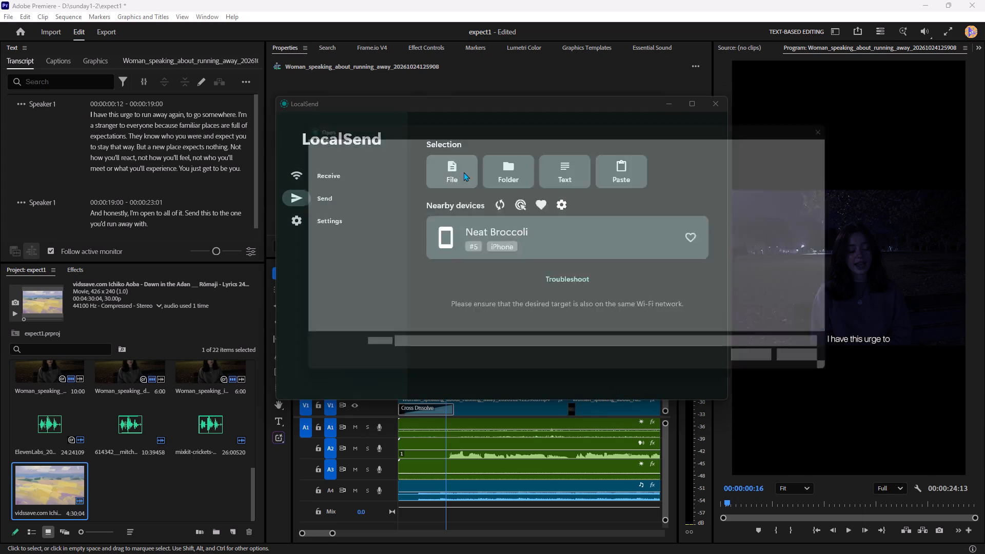
pyautogui.click(538, 224)
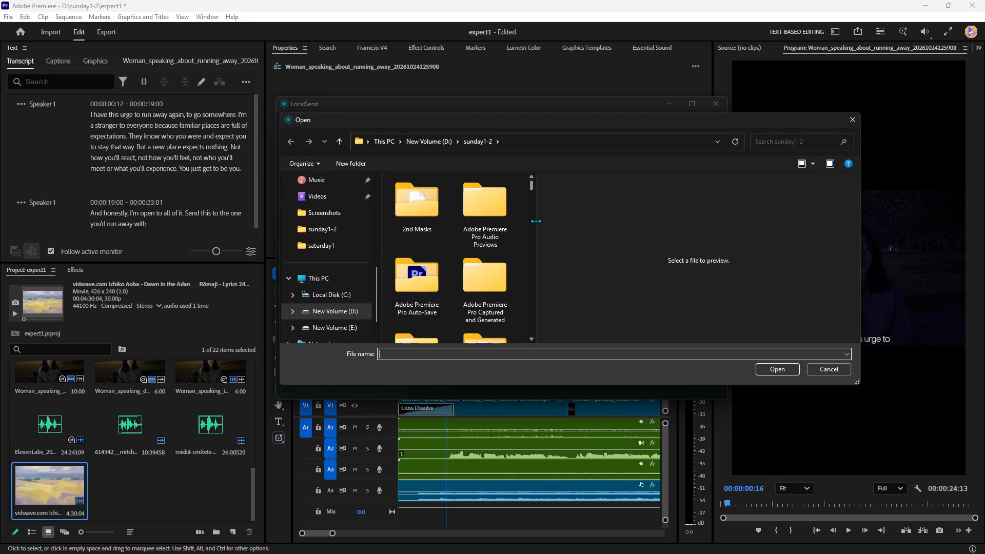
pyautogui.moveTo(536, 220); pyautogui.dragTo(817, 234)
pyautogui.scroll(-2, 717, 234)
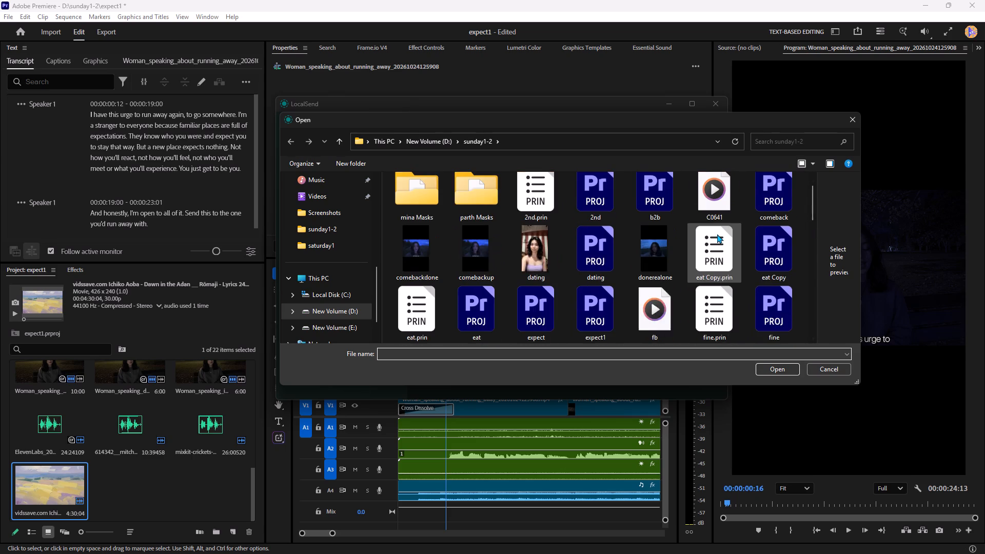
pyautogui.scroll(-8, 711, 250)
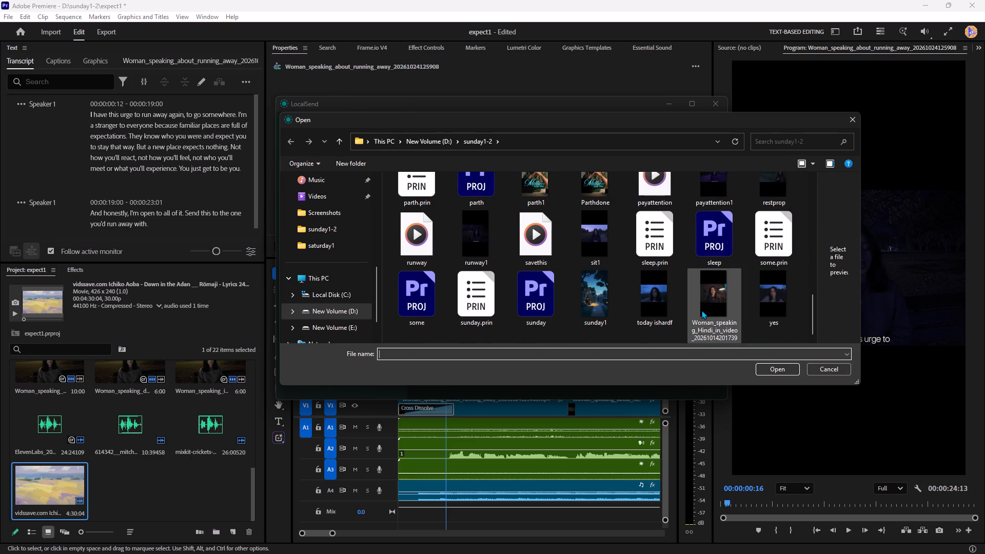
pyautogui.scroll(-2, 625, 301)
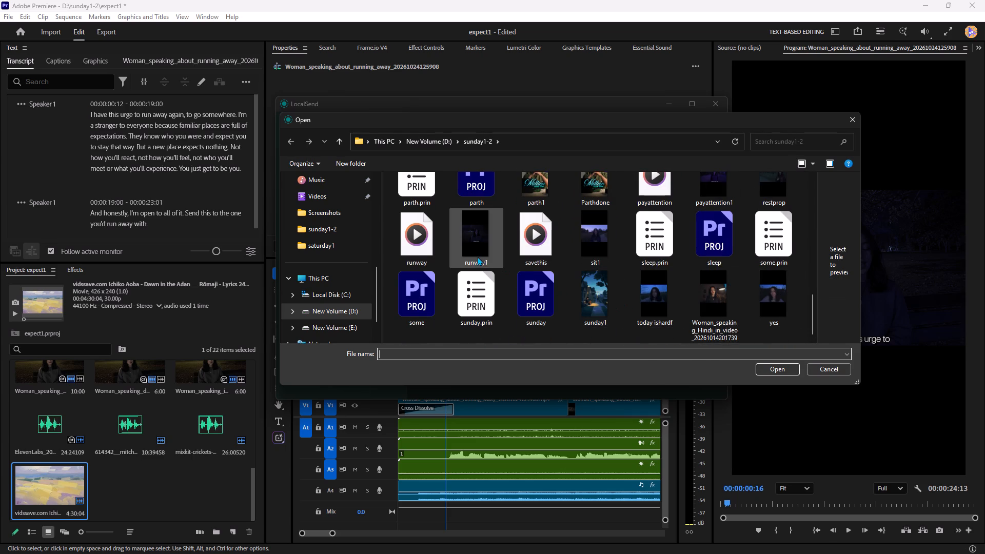
pyautogui.click(478, 256)
pyautogui.click(783, 370)
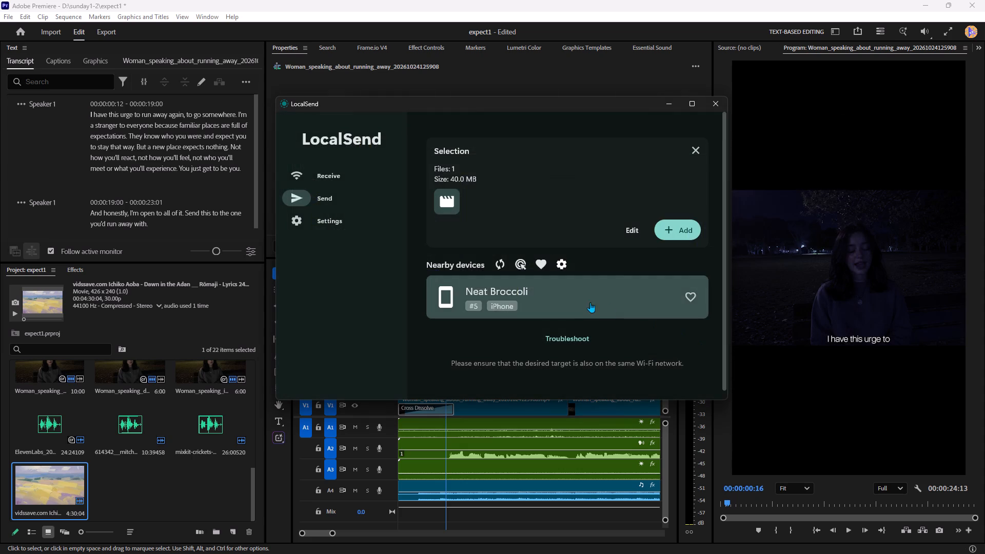
pyautogui.click(583, 302)
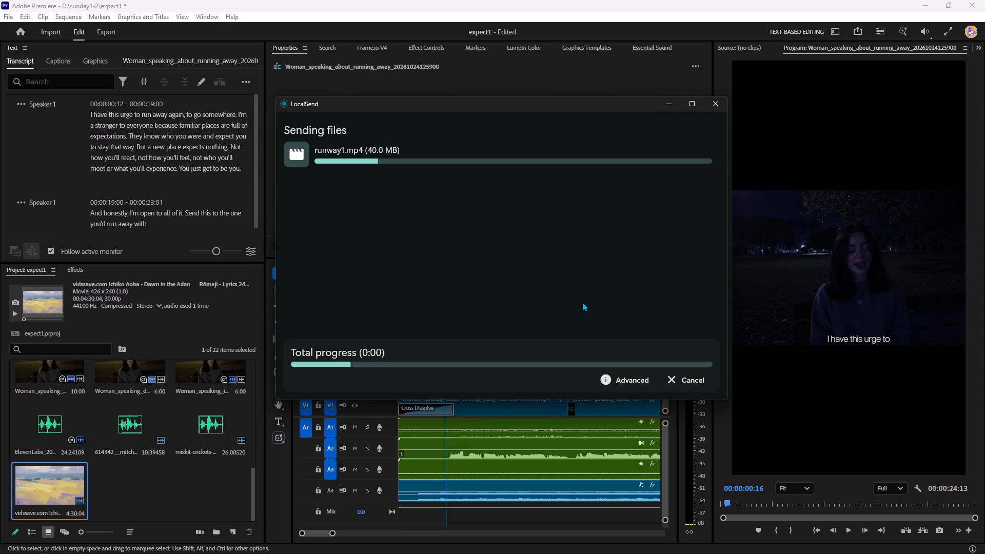
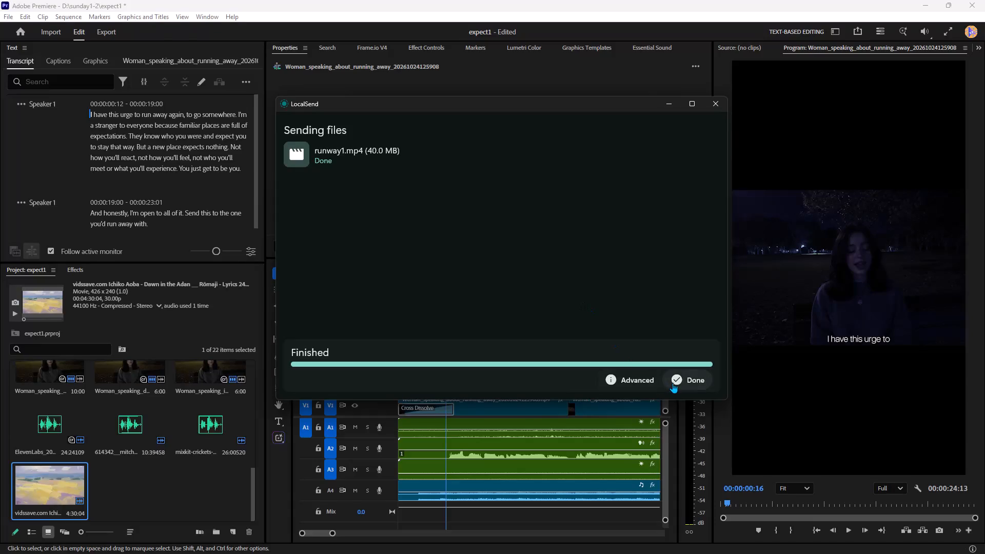
# Finish the completed runway1.mp4 transfer in LocalSend and close its window.
pyautogui.click(676, 384)
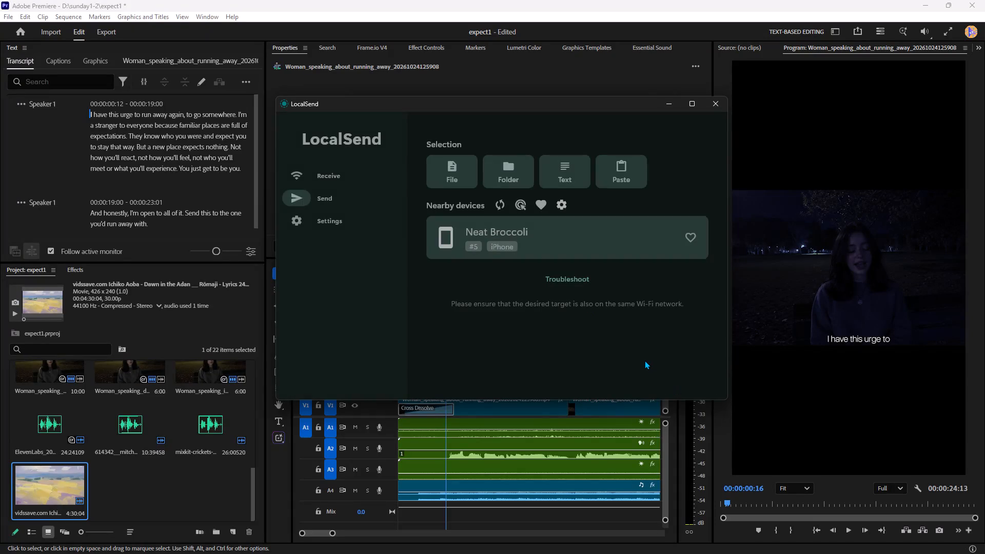
pyautogui.click(716, 113)
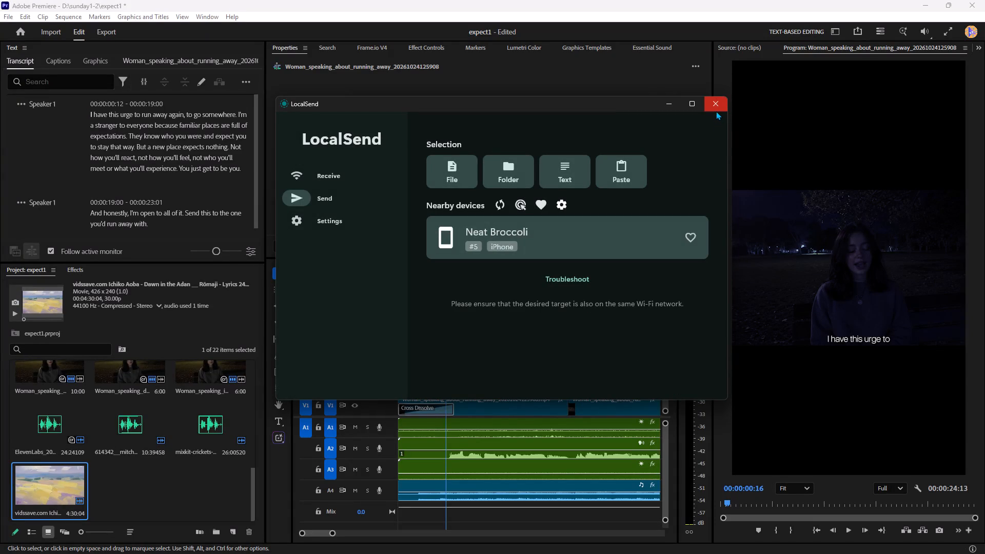
pyautogui.click(716, 111)
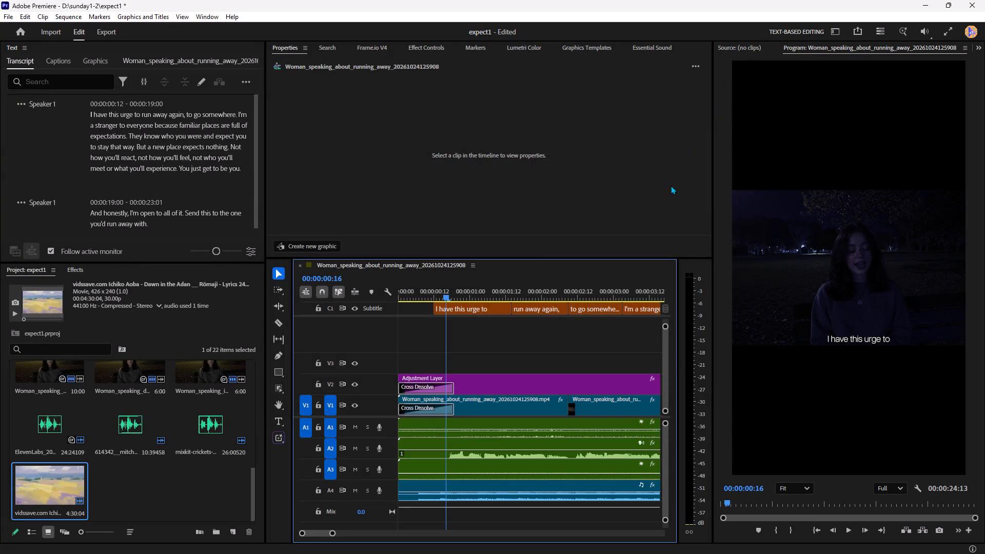
# Move the sequence playhead back to 00:00:00:00.
pyautogui.moveTo(439, 299); pyautogui.dragTo(418, 298)
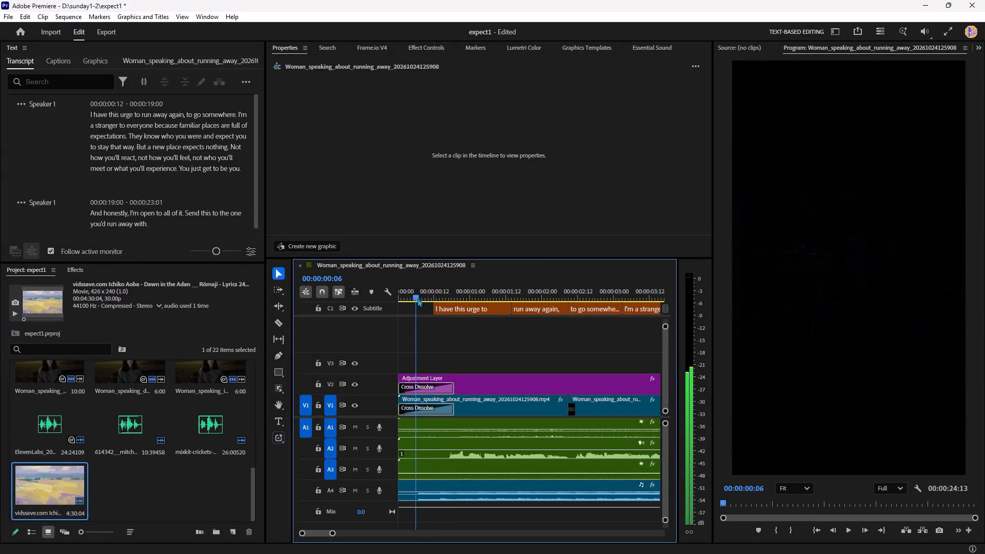